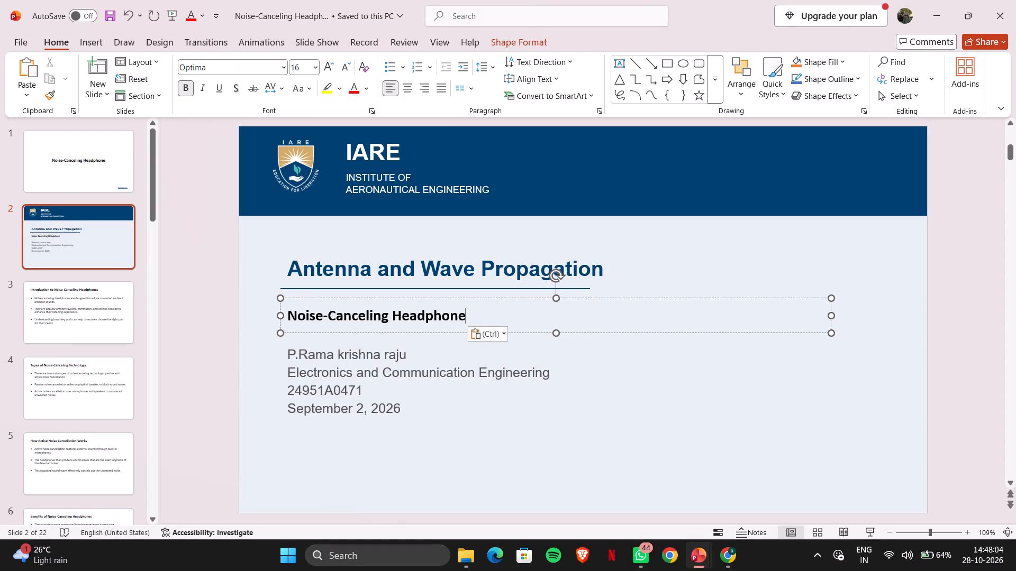
Apply the theme from the Critical_Connections_Graph_Algorithm presentation in the rama folder to the whole deck.
left_click(452, 407)
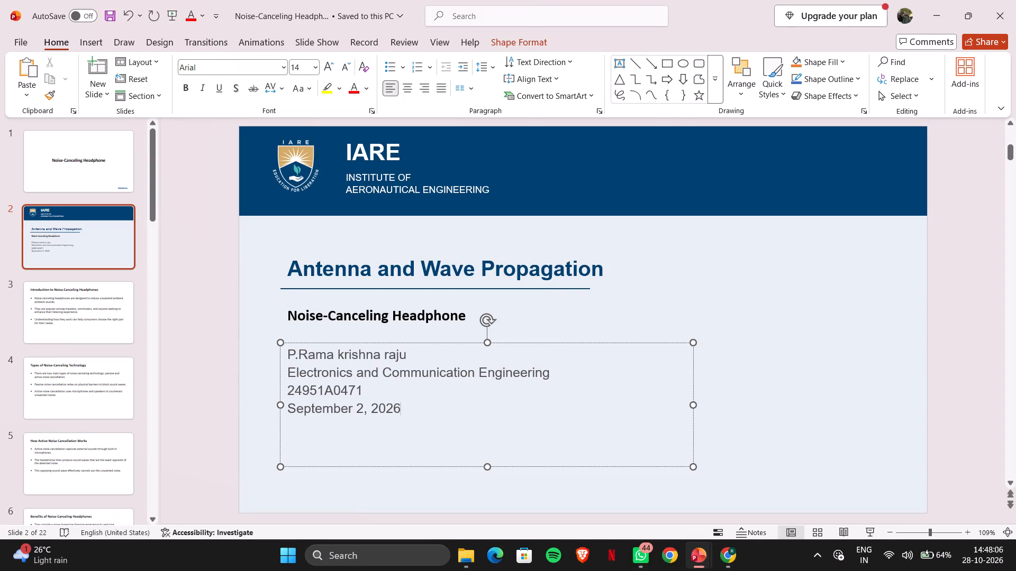
left_click(440, 276)
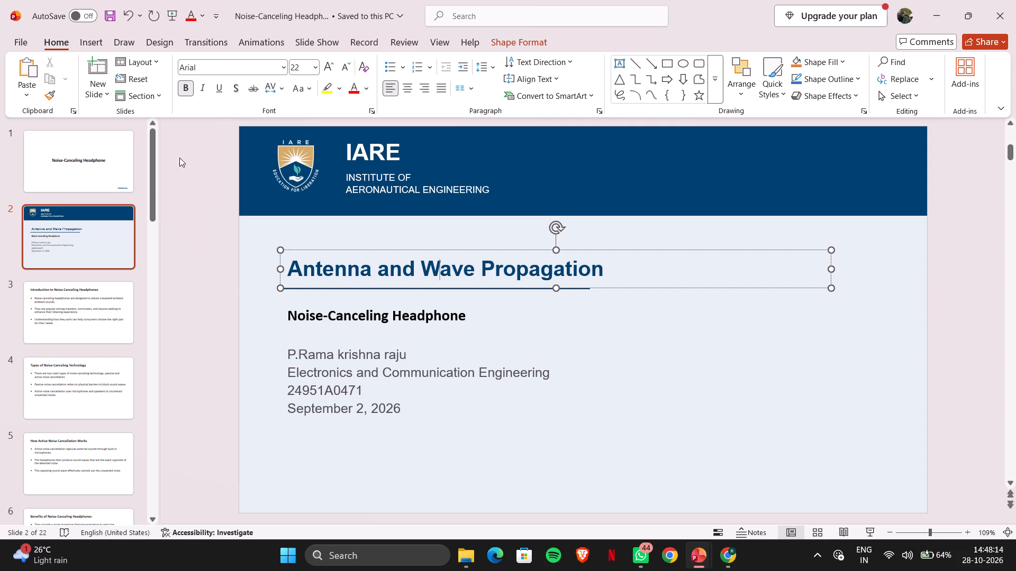
left_click(168, 47)
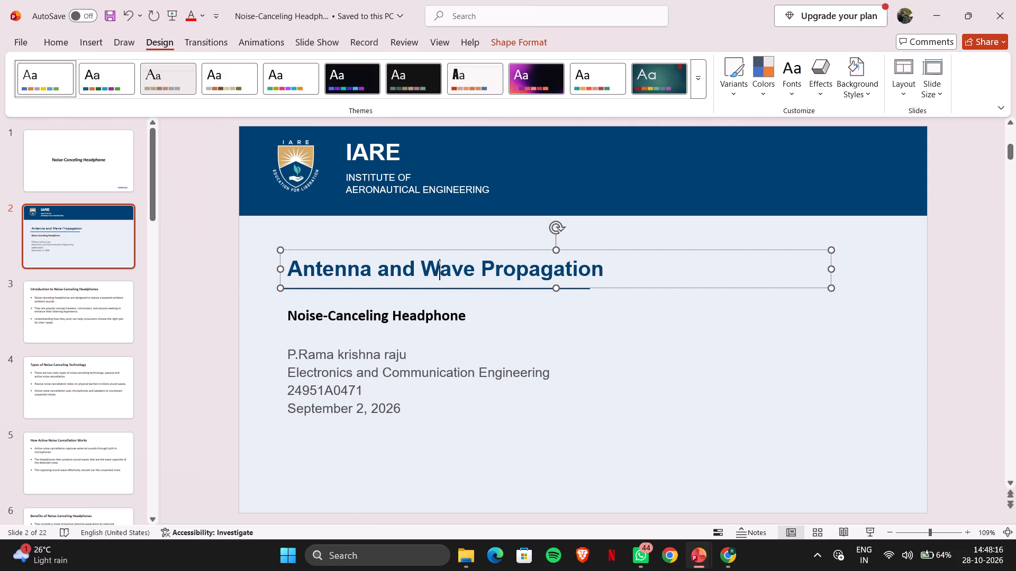
left_click(706, 87)
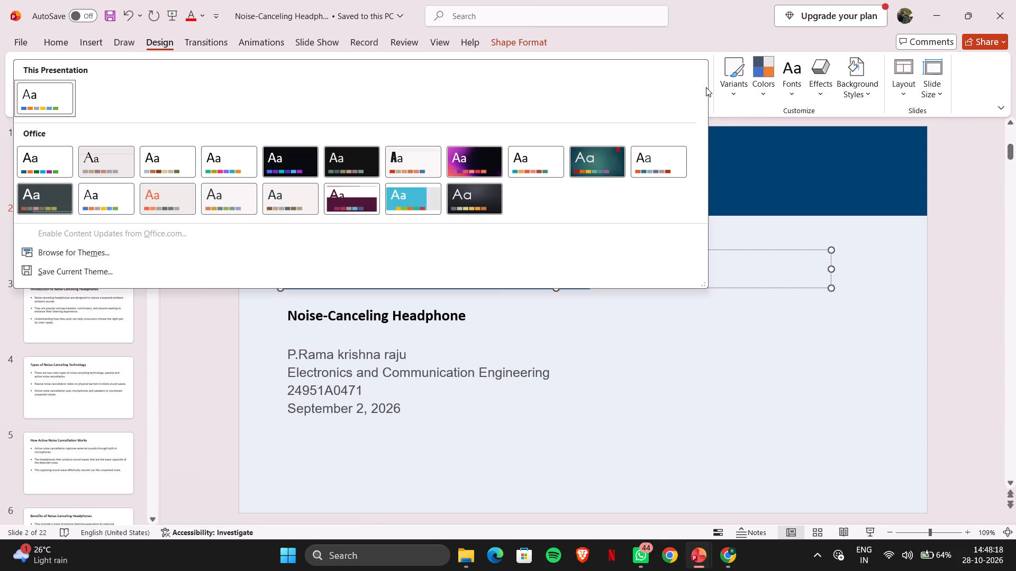
left_click(171, 252)
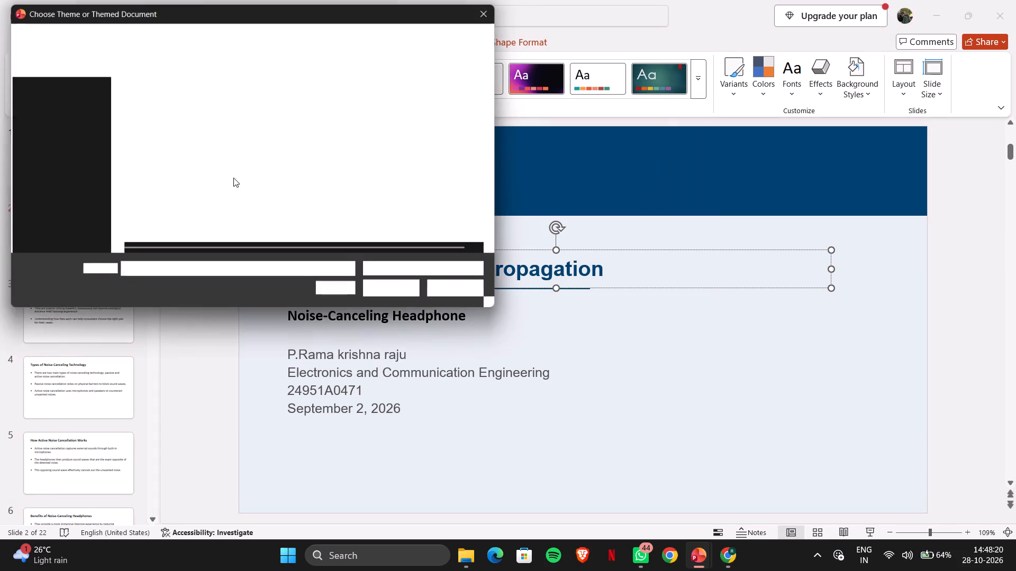
left_click(193, 166)
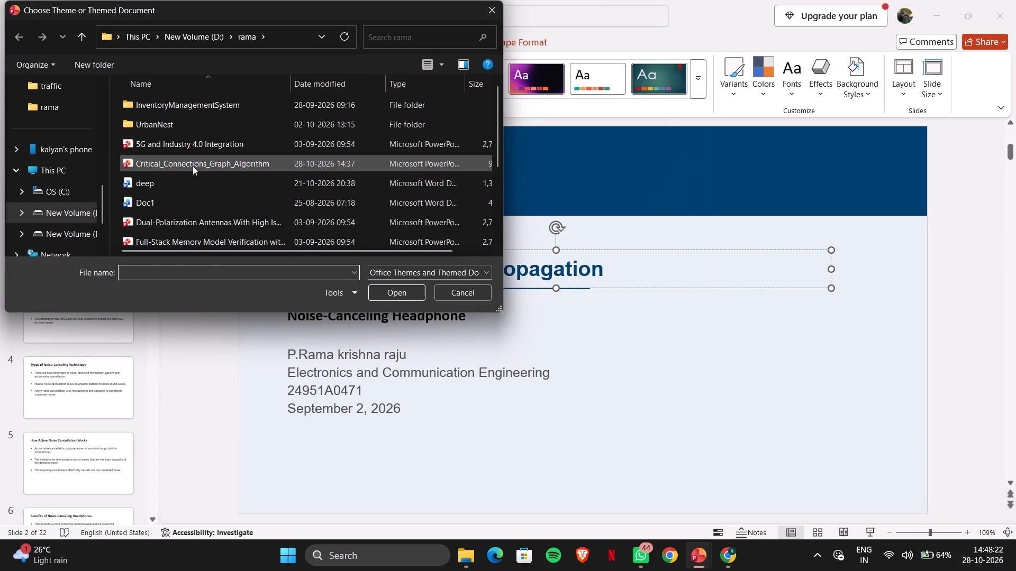
left_click(388, 300)
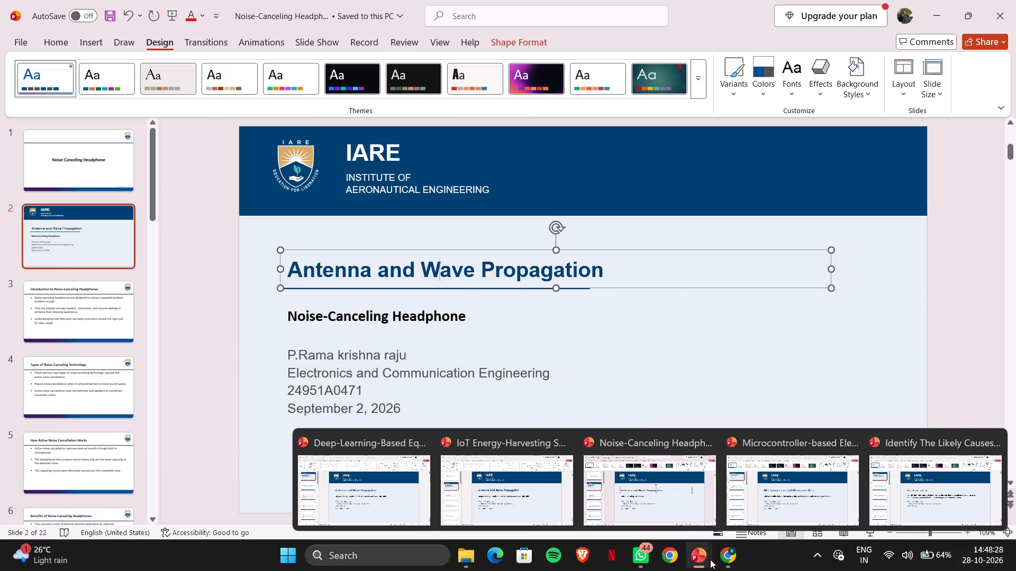
Replace slide 2's Antenna and Wave Propagation heading with "Control Systems", copied from the course list in Chrome and pasted as text only.
left_click(727, 490)
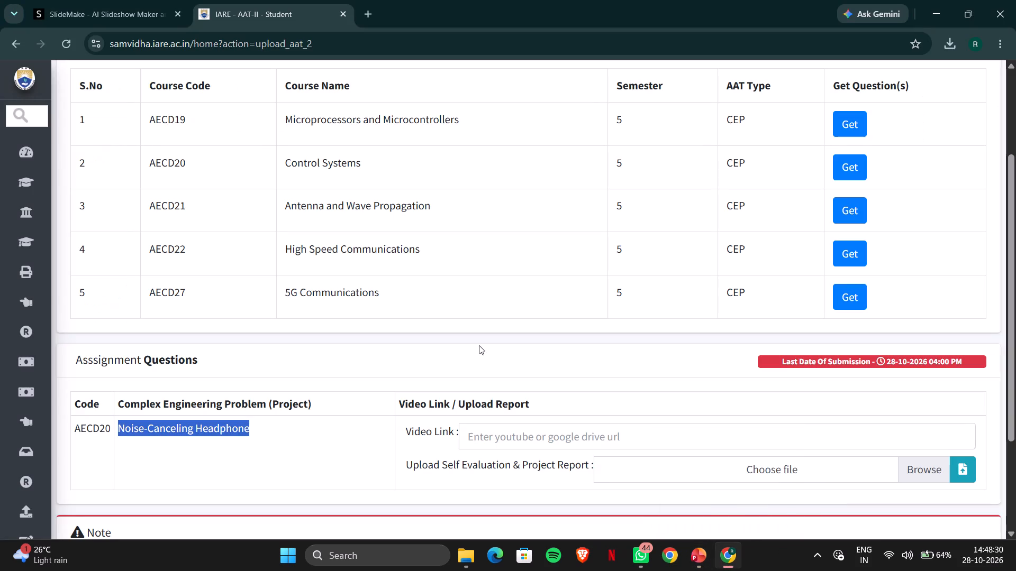
left_click_drag(368, 169, 358, 168)
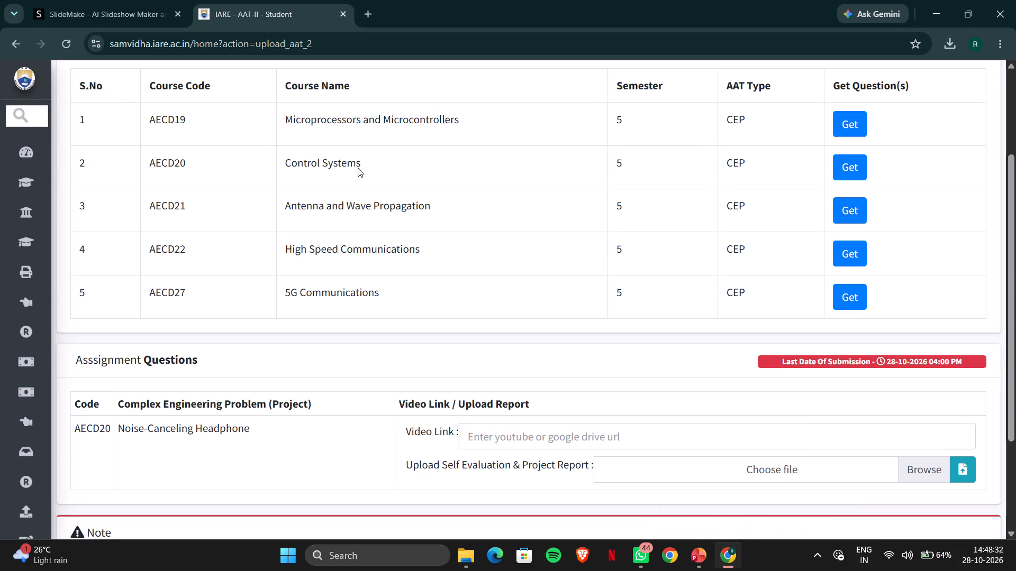
left_click_drag(358, 168, 284, 161)
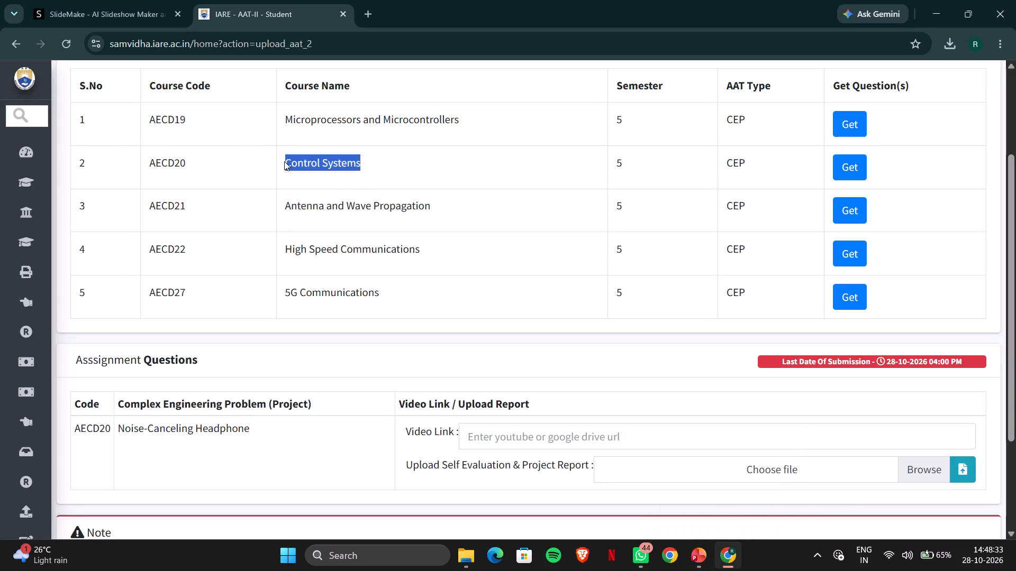
key("ctrl+c")
key("ctrl+c")
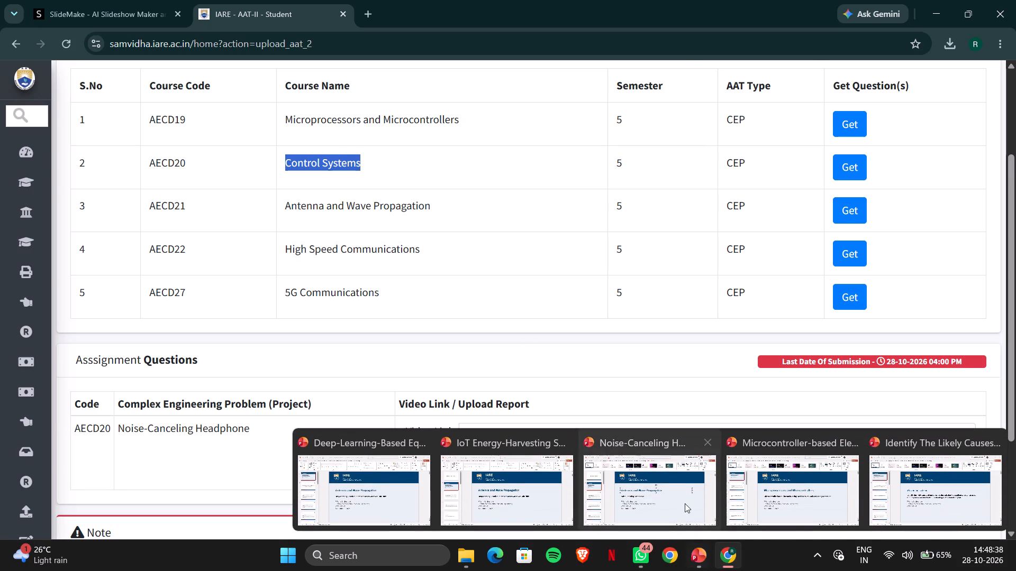
left_click(684, 502)
left_click(494, 266)
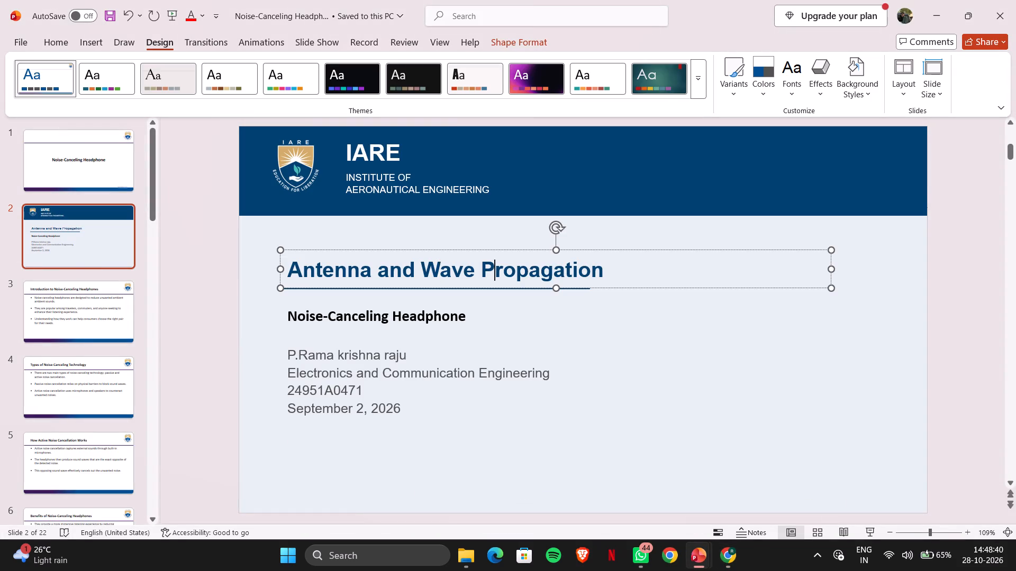
key("ctrl+a")
key("ctrl+v")
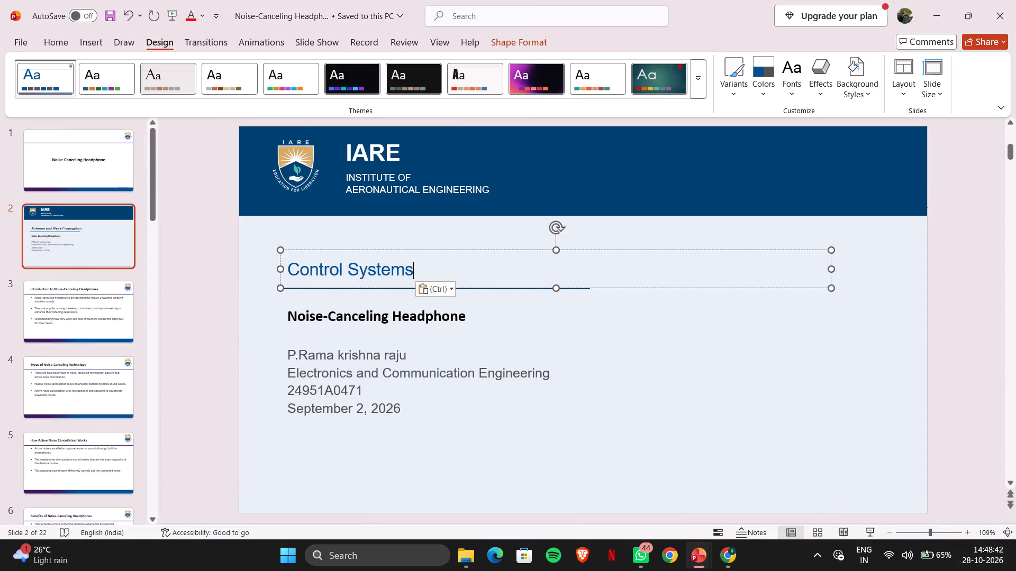
left_click(439, 283)
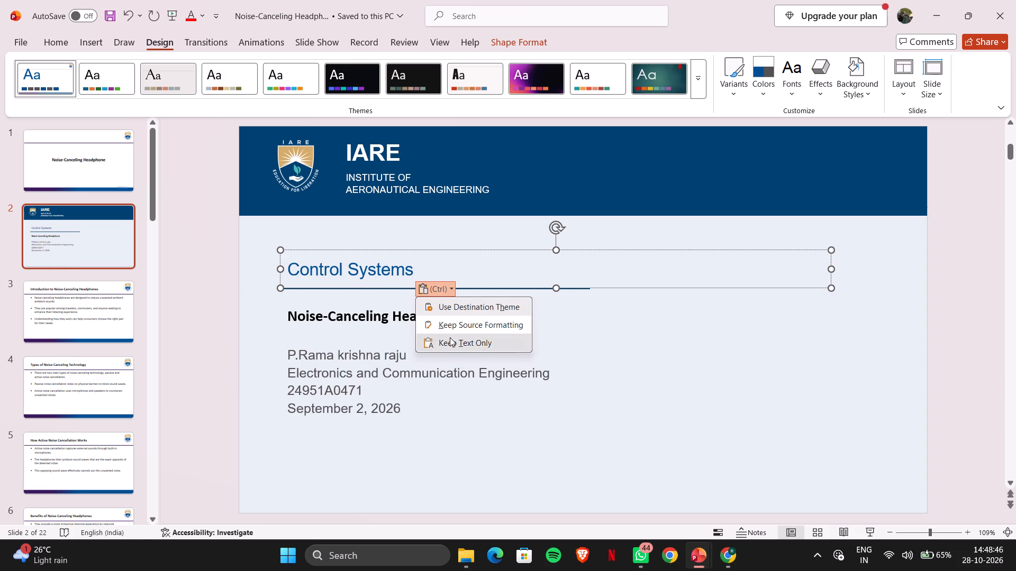
left_click(450, 337)
Delete the September 2, 2026 date line from the student details on slide 2.
left_click(394, 413)
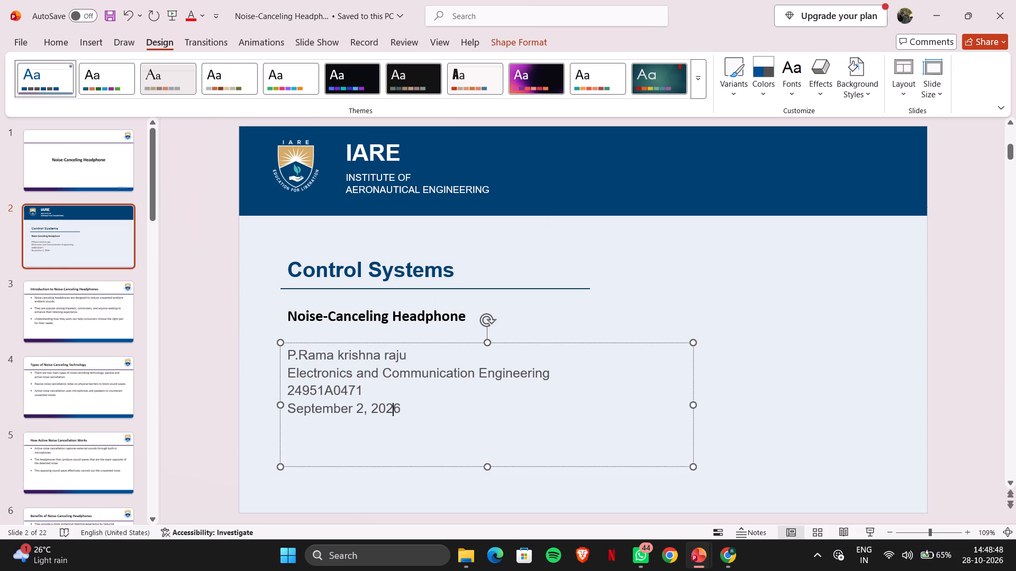
left_click_drag(406, 407, 280, 410)
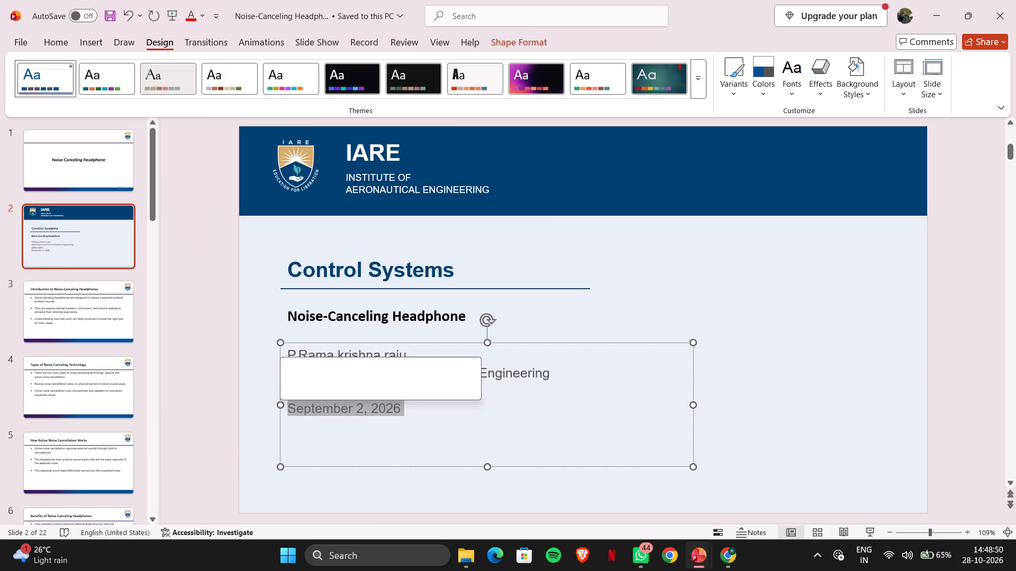
key("BackSpace")
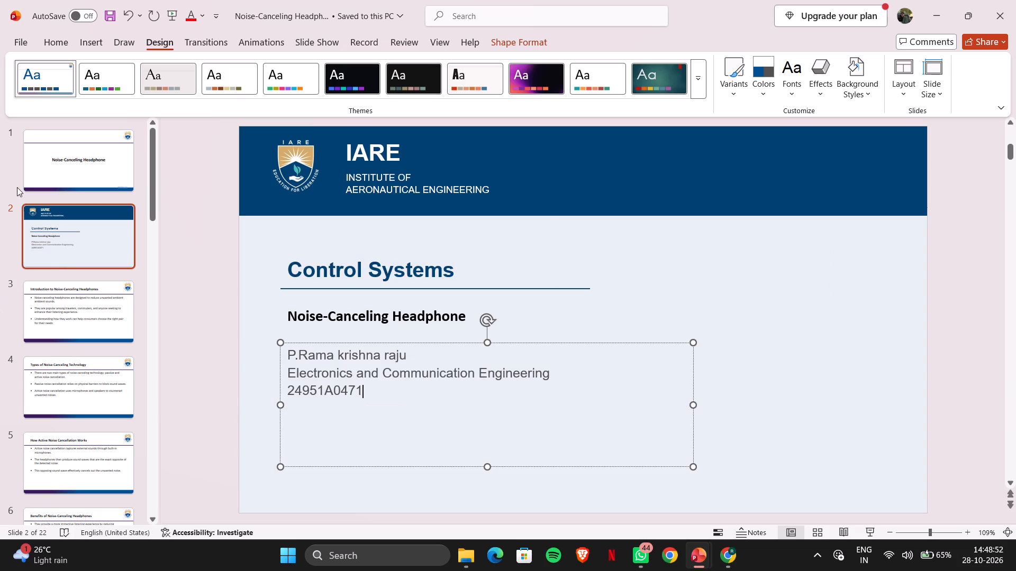
Delete the original plain Noise-Canceling Headphone title slide at the start of the deck.
left_click(55, 156)
key("Delete")
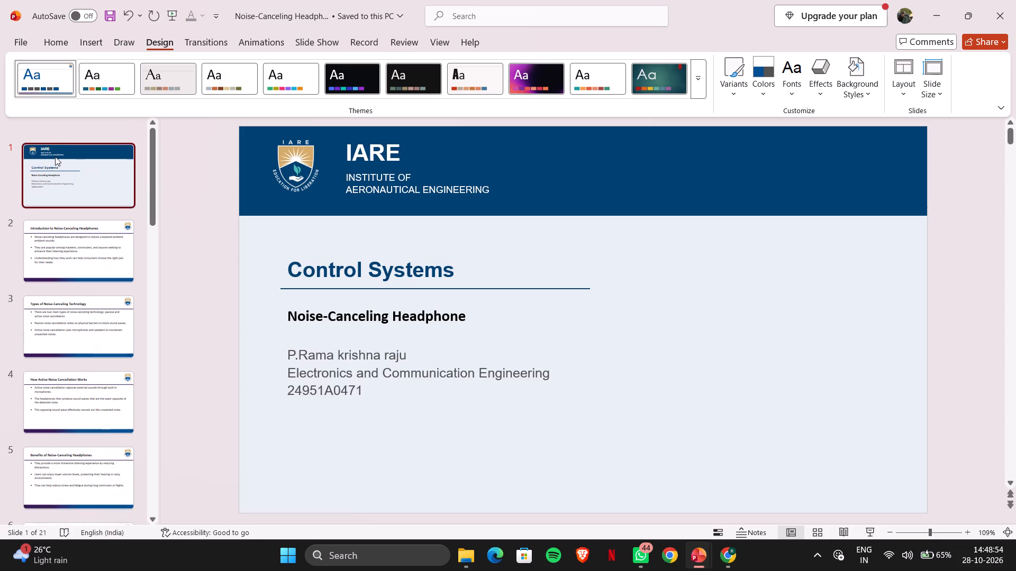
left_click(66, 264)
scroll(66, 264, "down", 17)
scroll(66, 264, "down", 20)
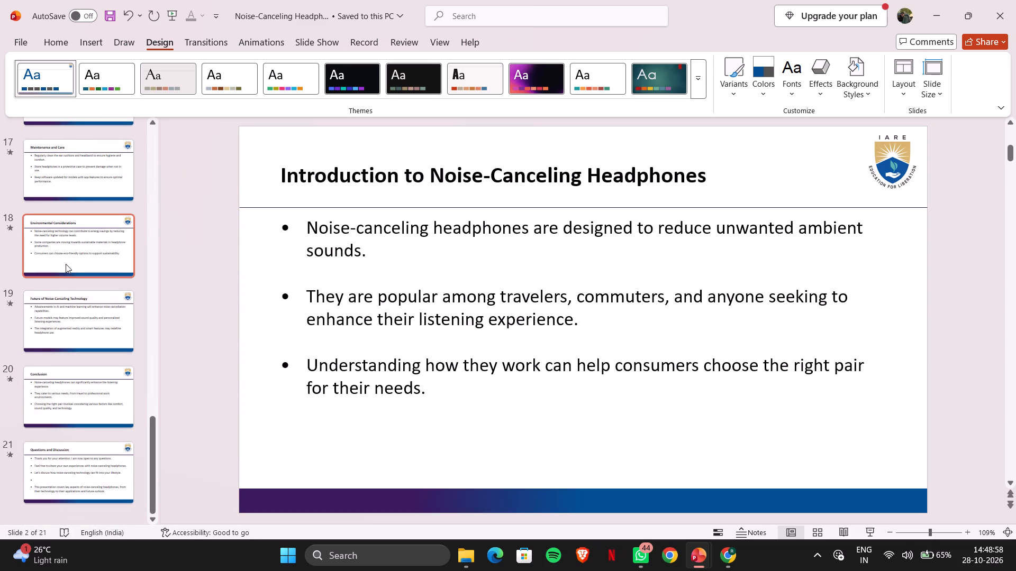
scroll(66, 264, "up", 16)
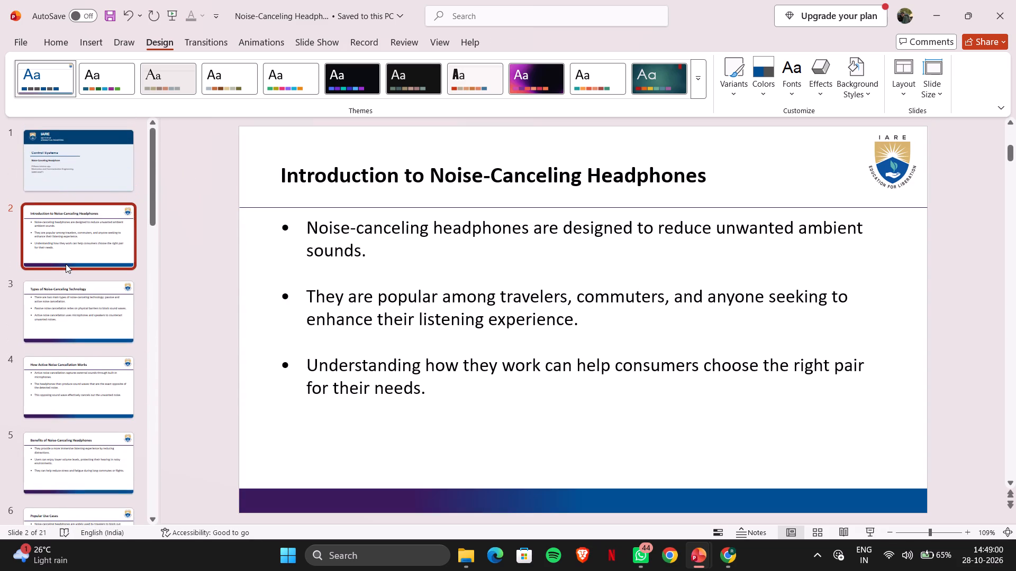
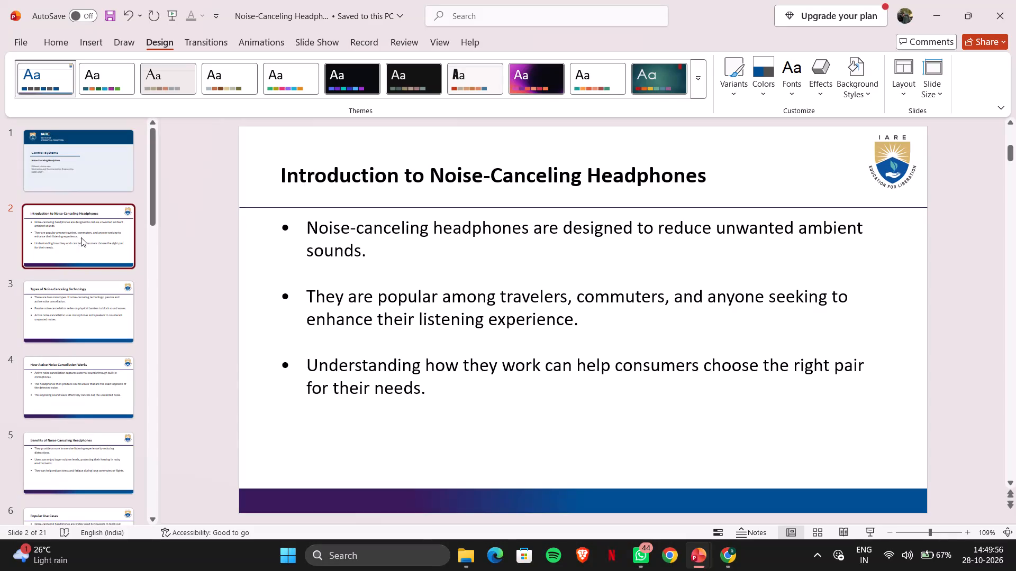
Look through the slide thumbnails from the title slide to Questions and Discussion to check the themed deck.
left_click(80, 173)
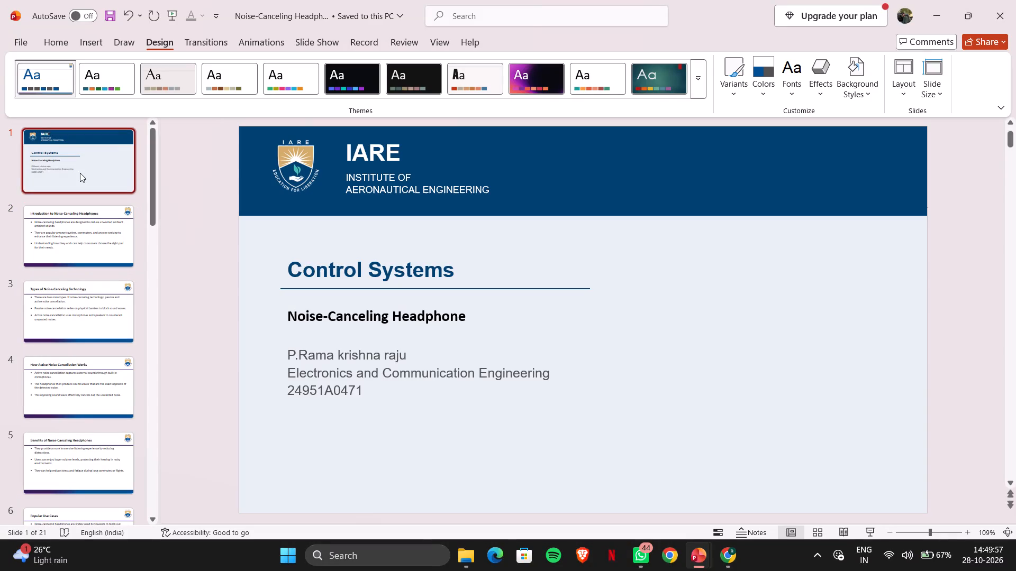
scroll(113, 272, "down", 5)
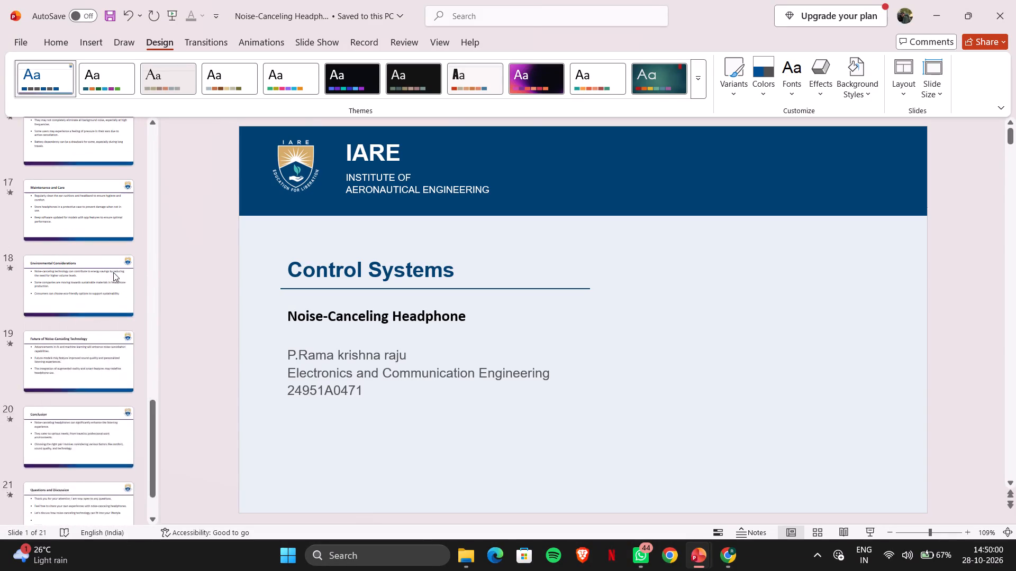
scroll(113, 272, "down", 6)
scroll(113, 272, "up", 8)
scroll(113, 272, "up", 20)
scroll(113, 272, "up", 20)
scroll(113, 272, "up", 5)
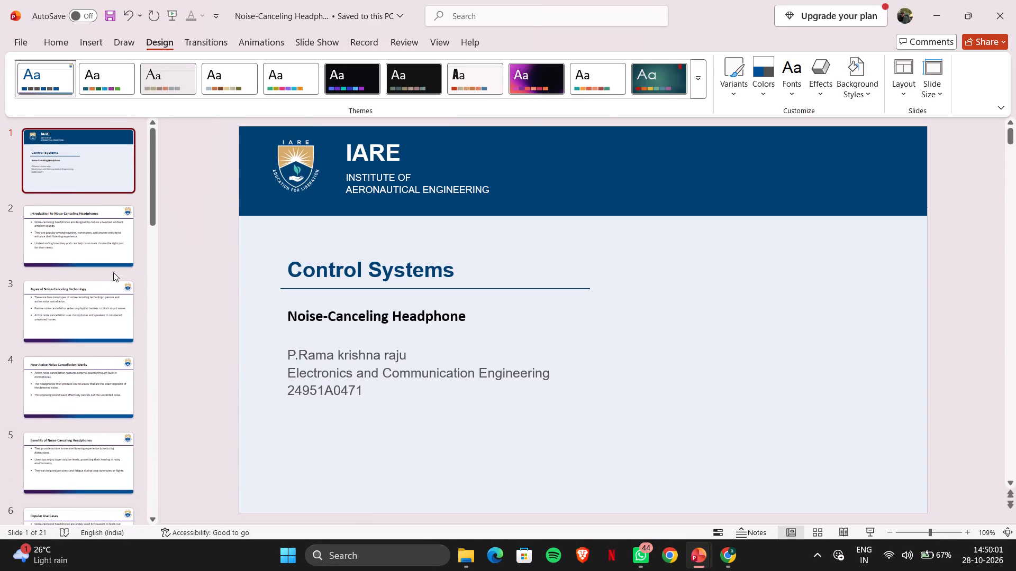
scroll(113, 272, "up", 9)
Open the presentation recording view from the beginning of the deck.
left_click(88, 45)
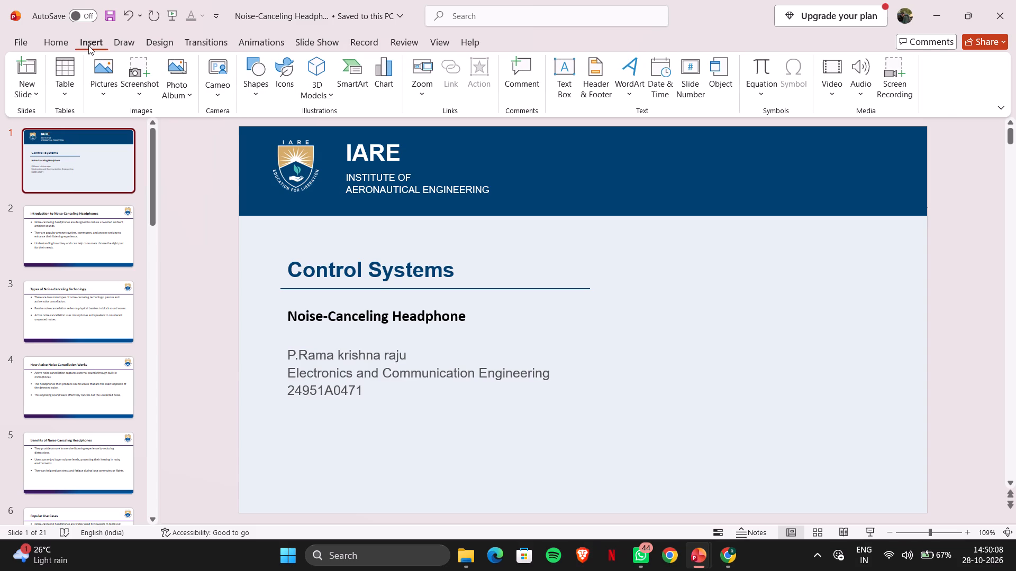
left_click(47, 40)
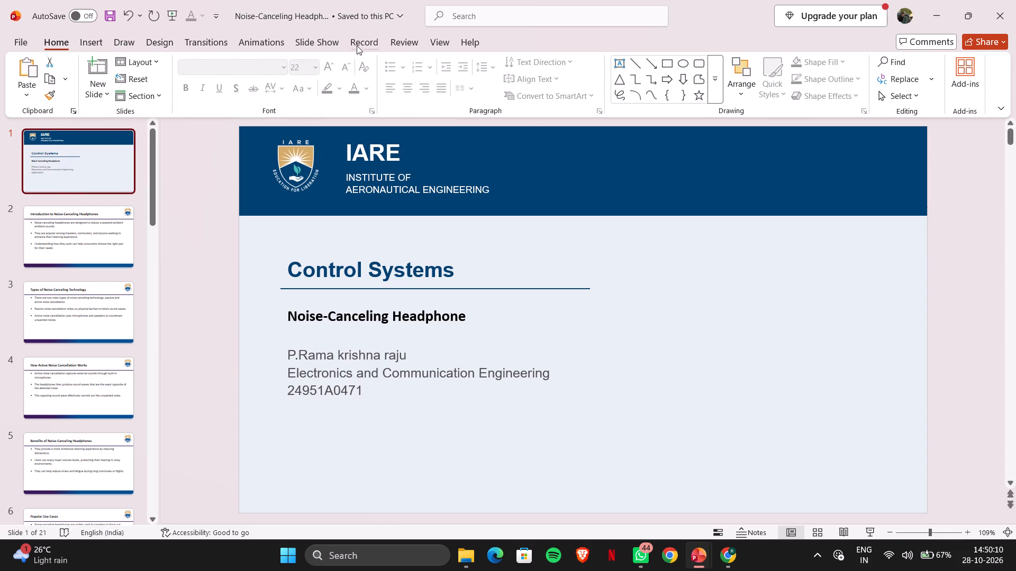
left_click(357, 45)
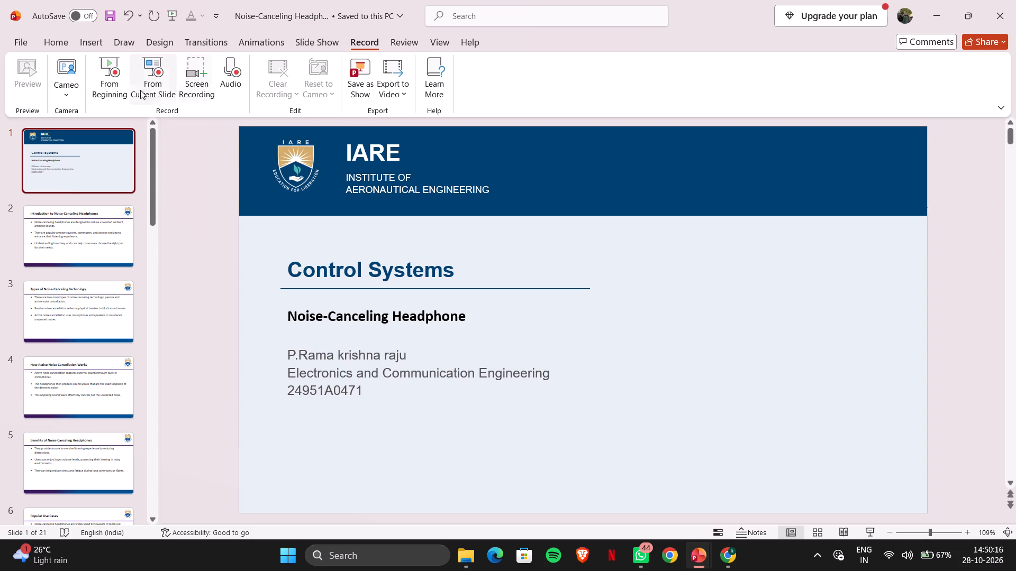
left_click(111, 78)
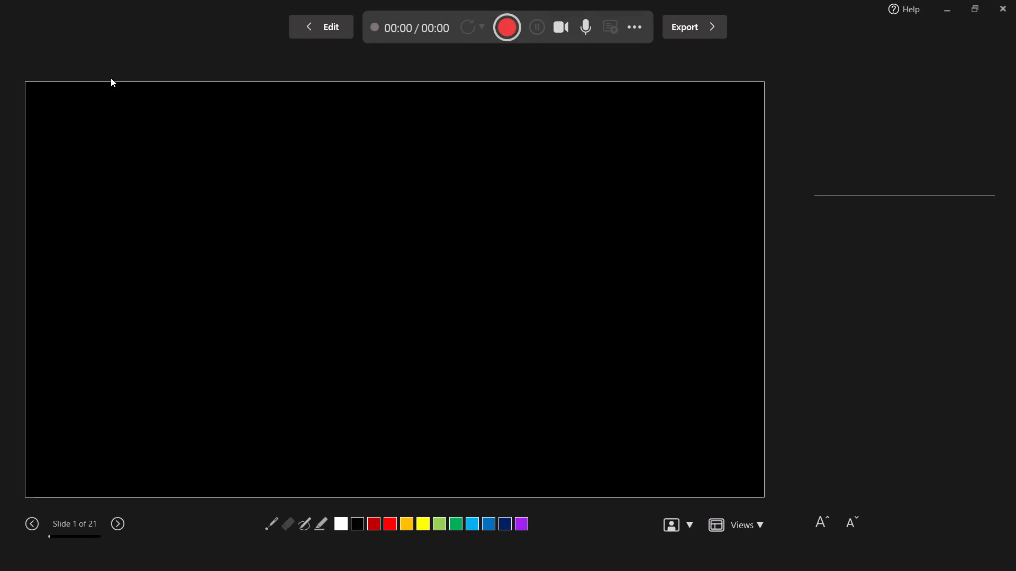
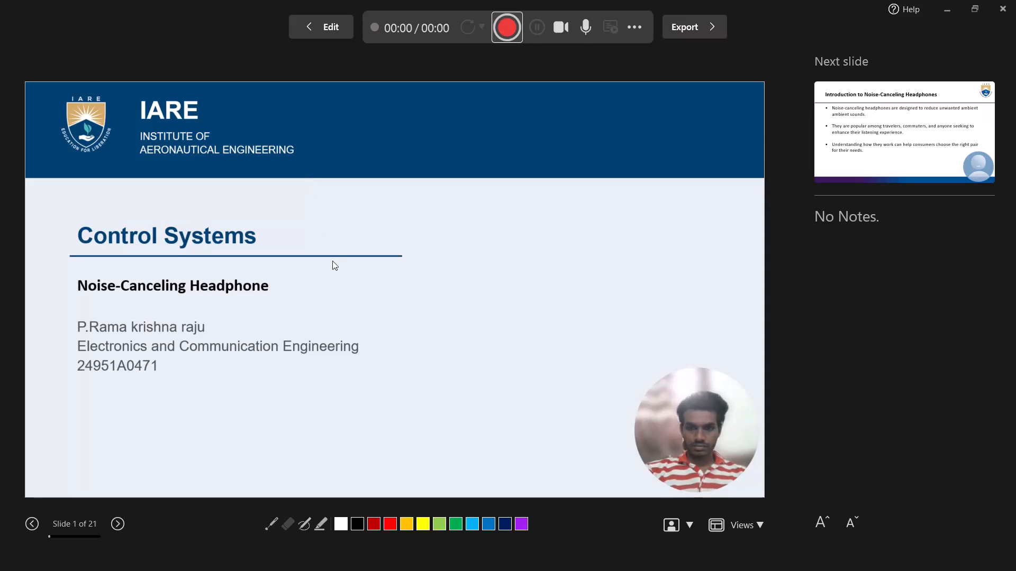
Choose Blur Background as the camera background mode for the presentation recording.
left_click(687, 531)
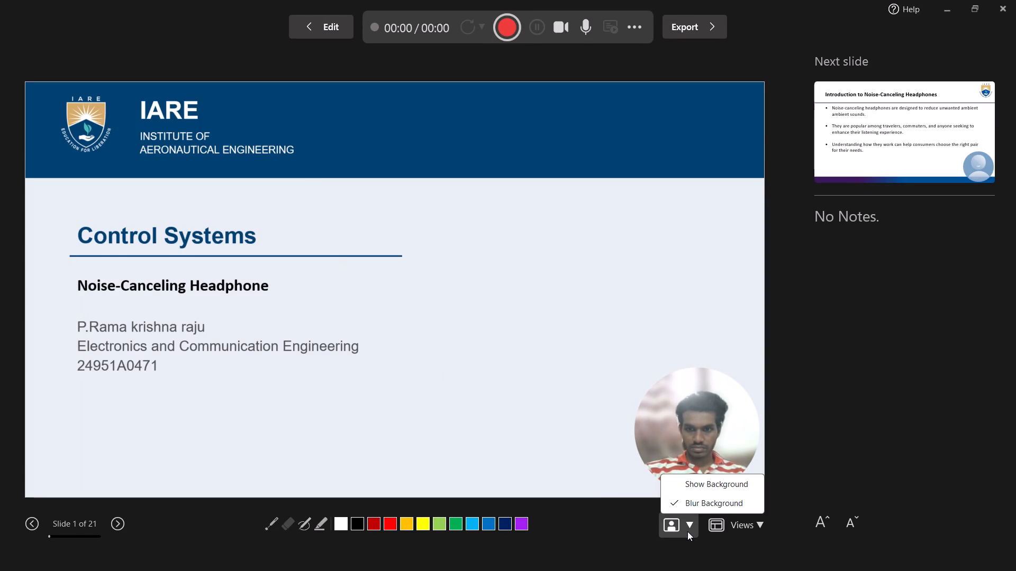
left_click(686, 501)
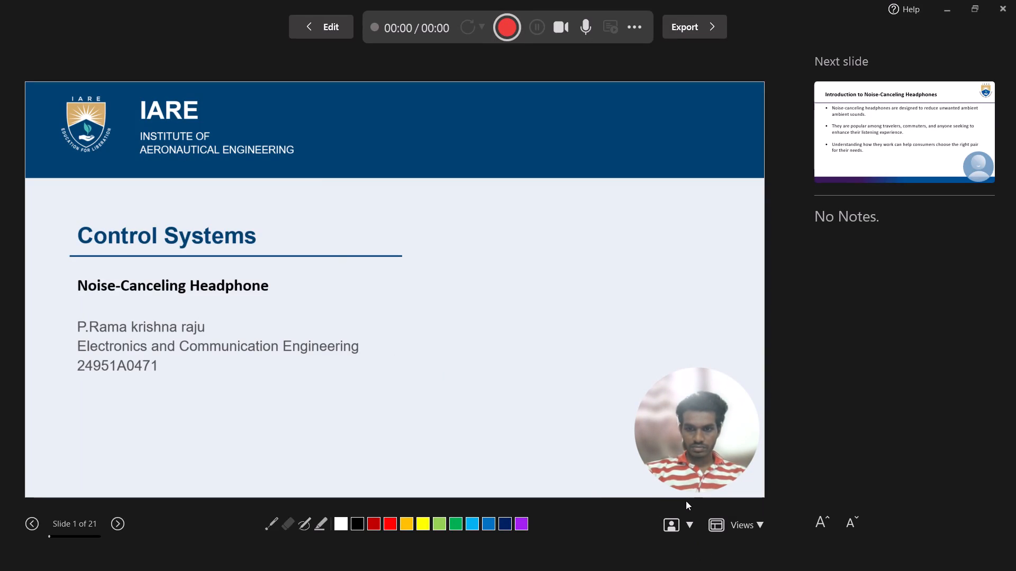
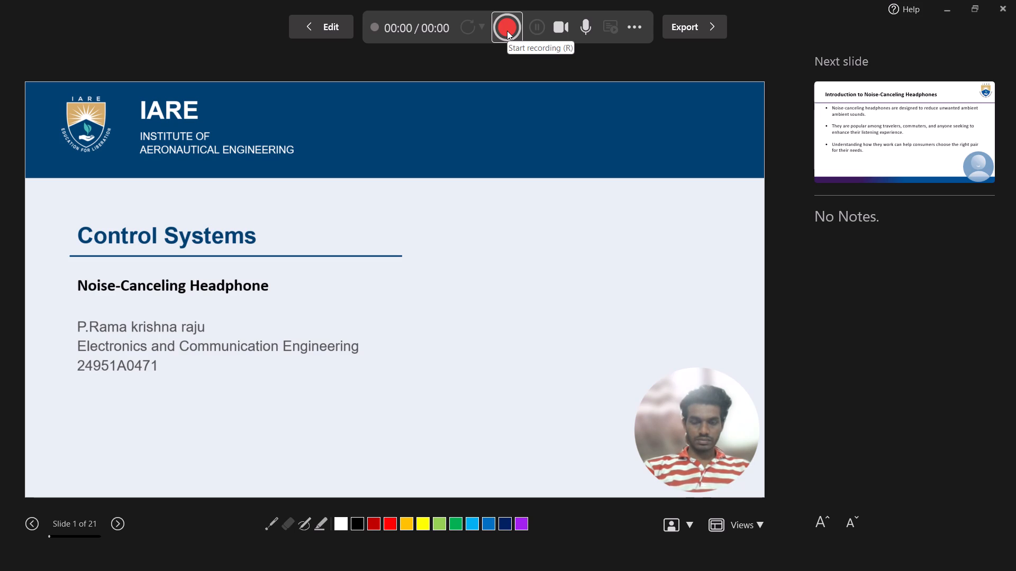
Record the presentation from the title slide through slide 5, Benefits of Noise-Canceling Headphones, and stop the recording there.
left_click(507, 31)
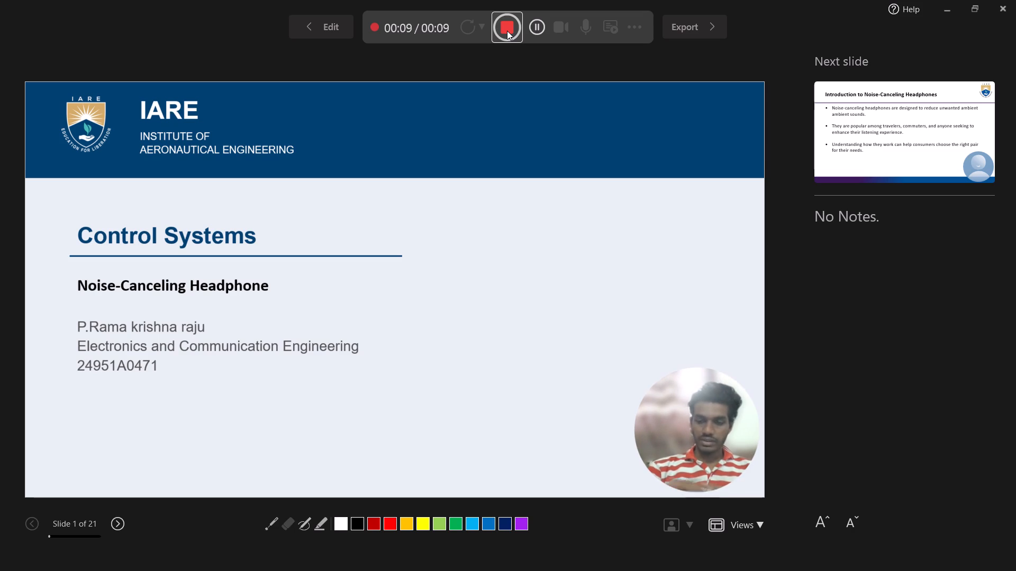
key("Right")
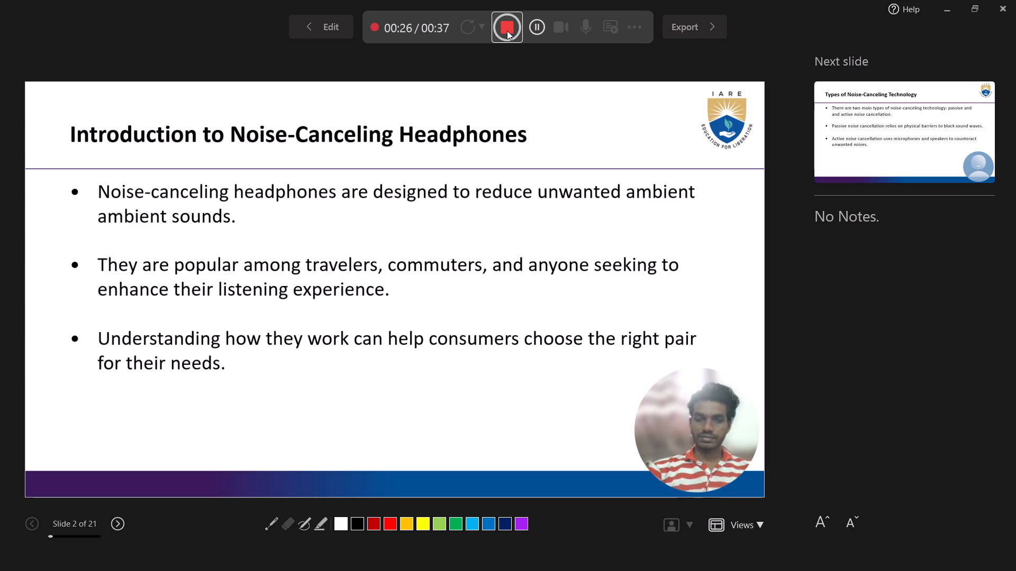
key("Right")
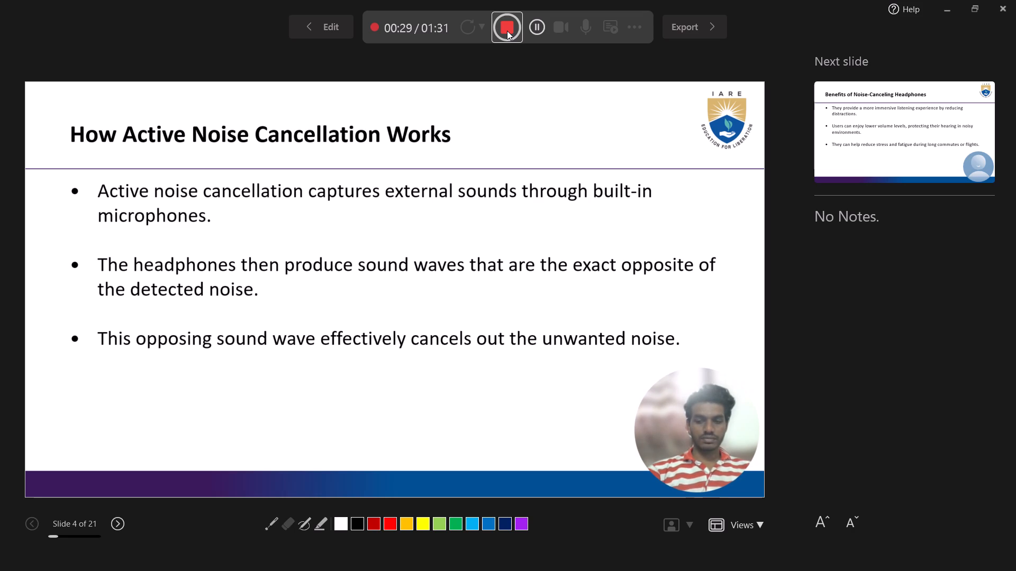
key("Right")
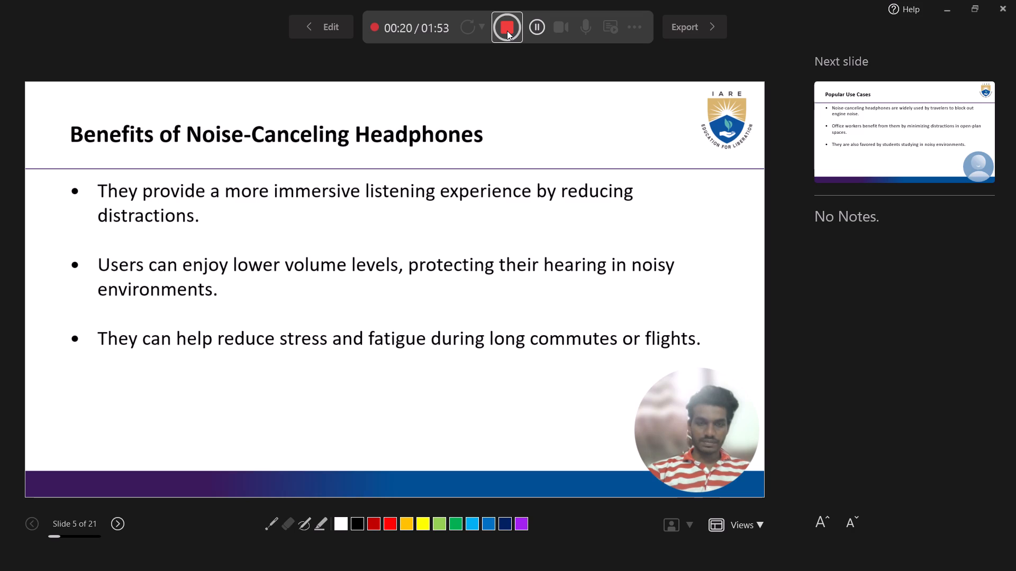
left_click(507, 31)
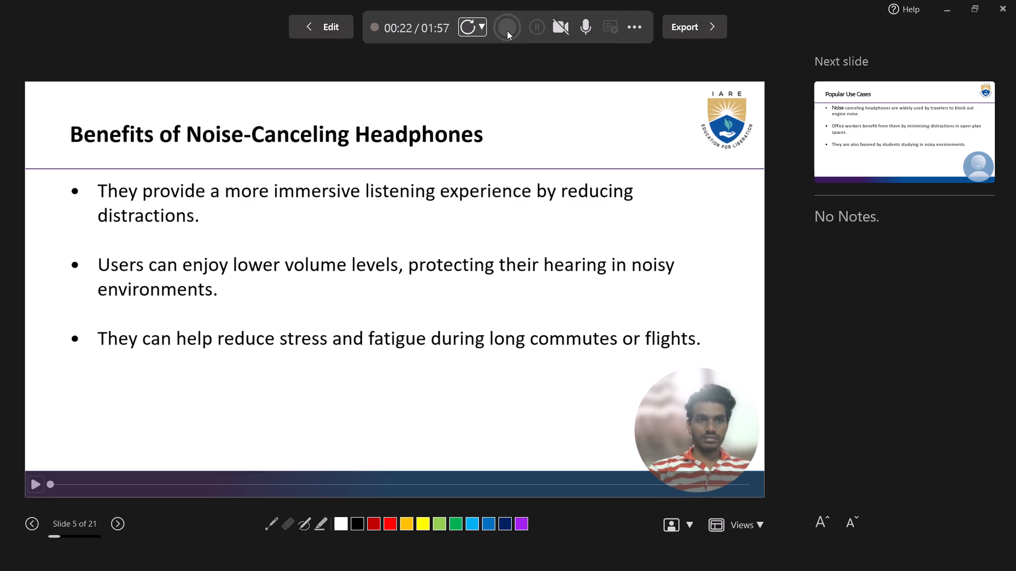
Open the Retake Video choices for the recorded slides.
left_click(478, 31)
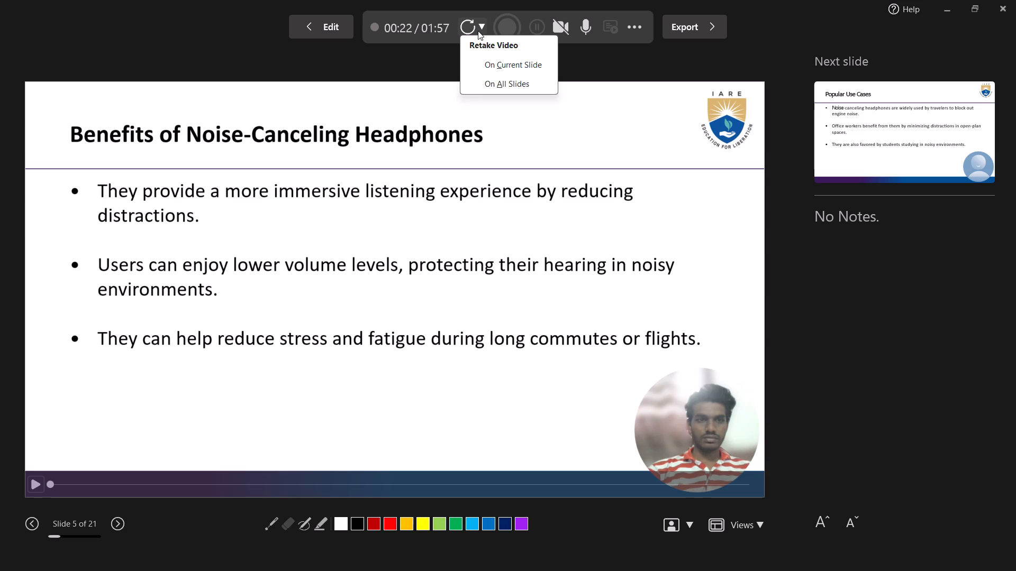
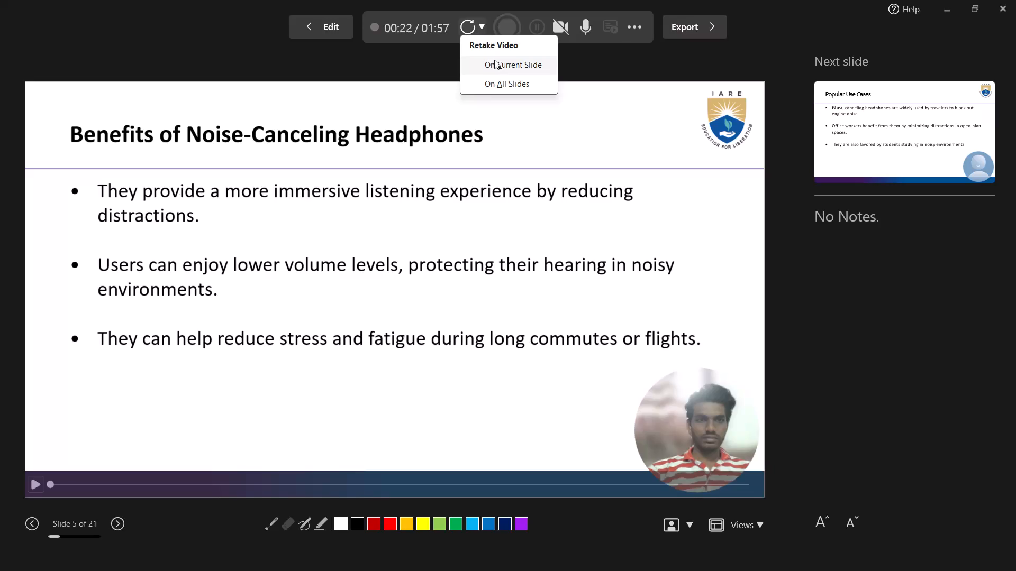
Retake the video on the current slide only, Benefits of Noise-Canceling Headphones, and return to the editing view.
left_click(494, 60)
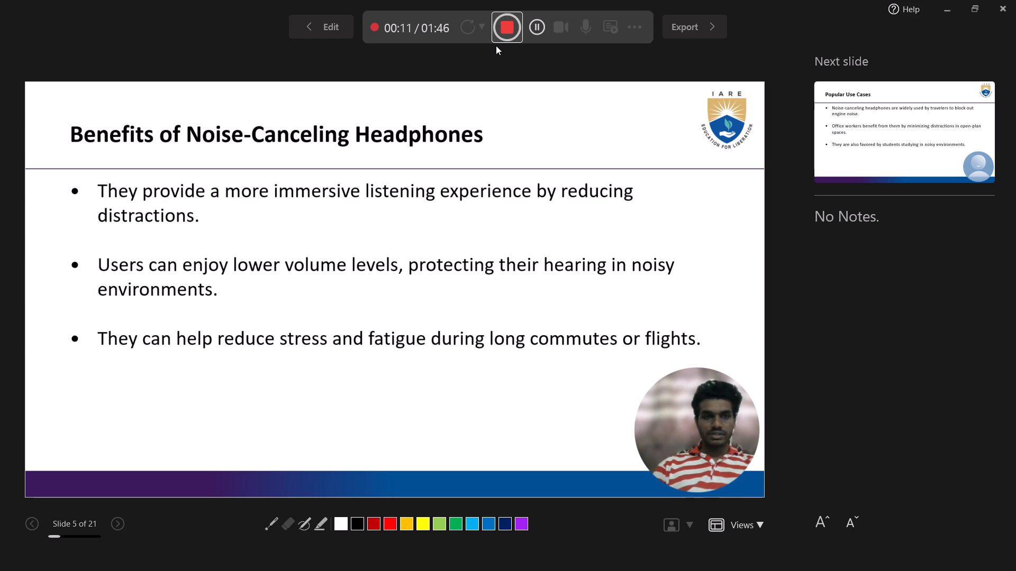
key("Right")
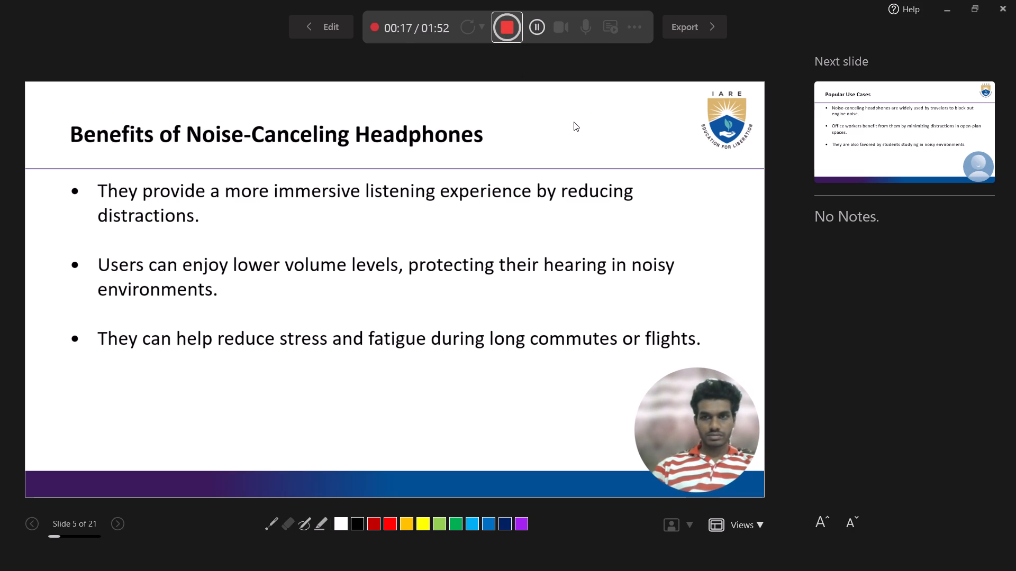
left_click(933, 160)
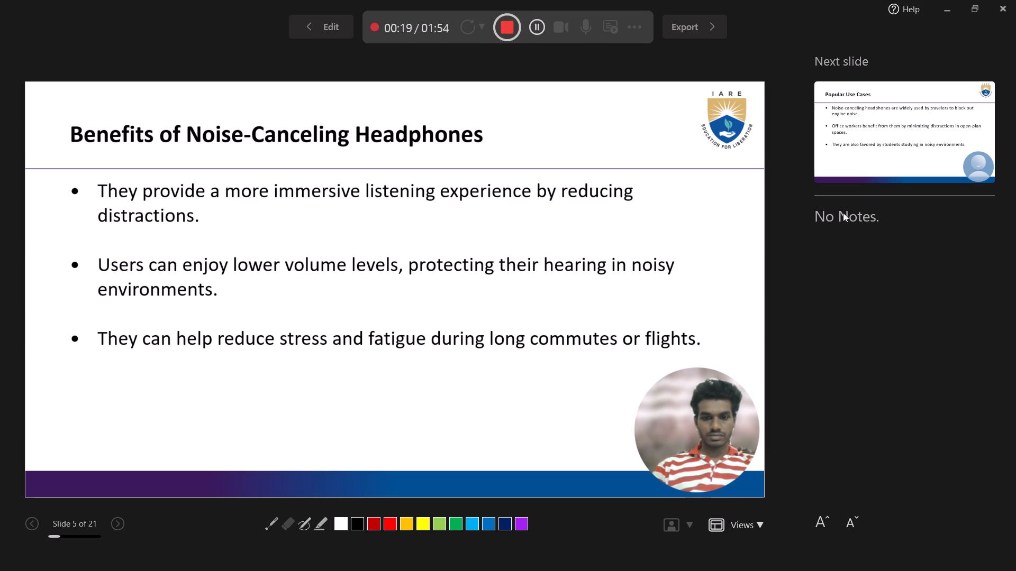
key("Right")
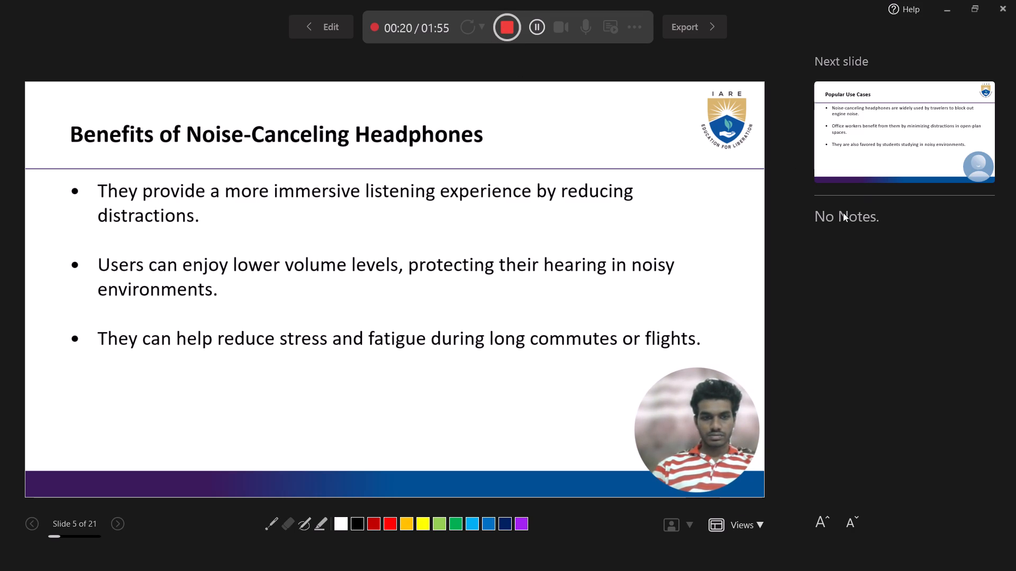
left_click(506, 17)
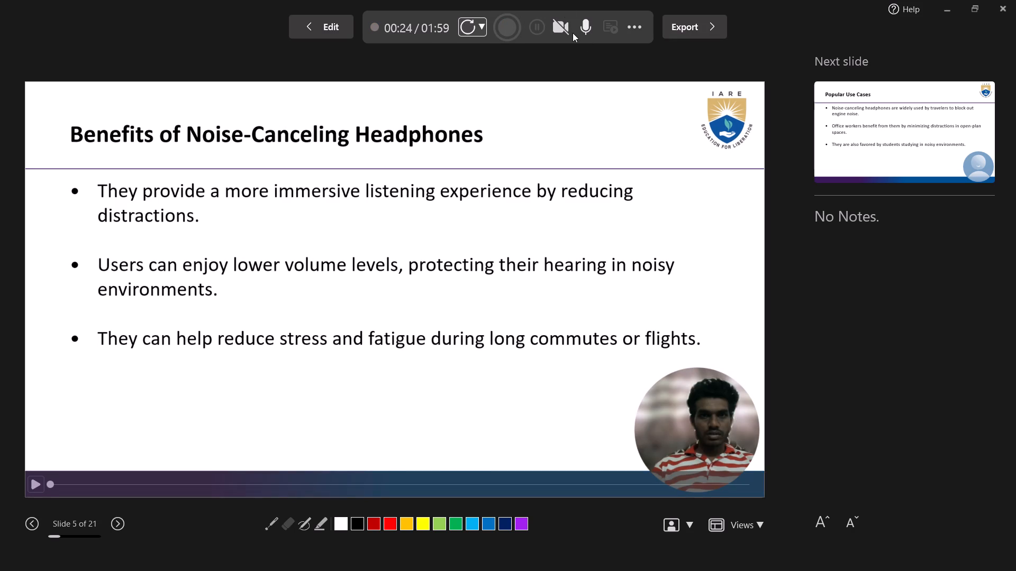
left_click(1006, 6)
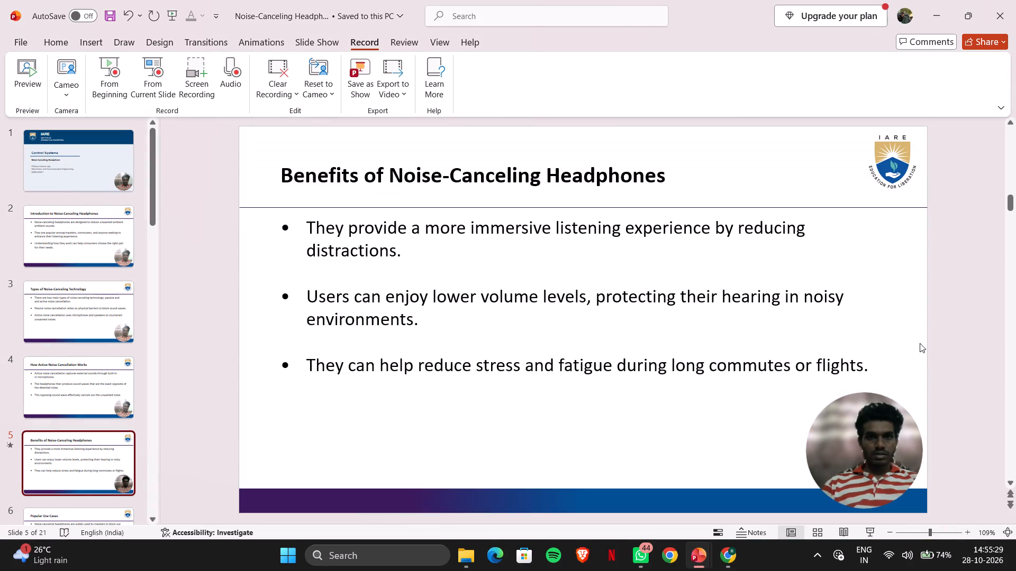
Delete the recorded camera videos from slide 5, Benefits of Noise-Canceling Headphones, and slide 4, How Active Noise Cancellation Works.
left_click(860, 440)
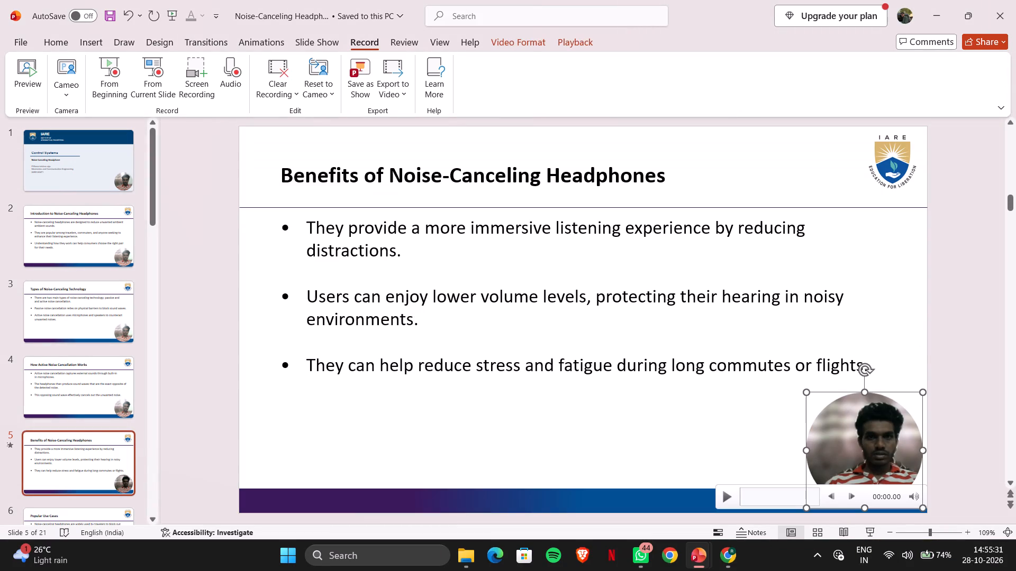
key("BackSpace")
left_click(84, 373)
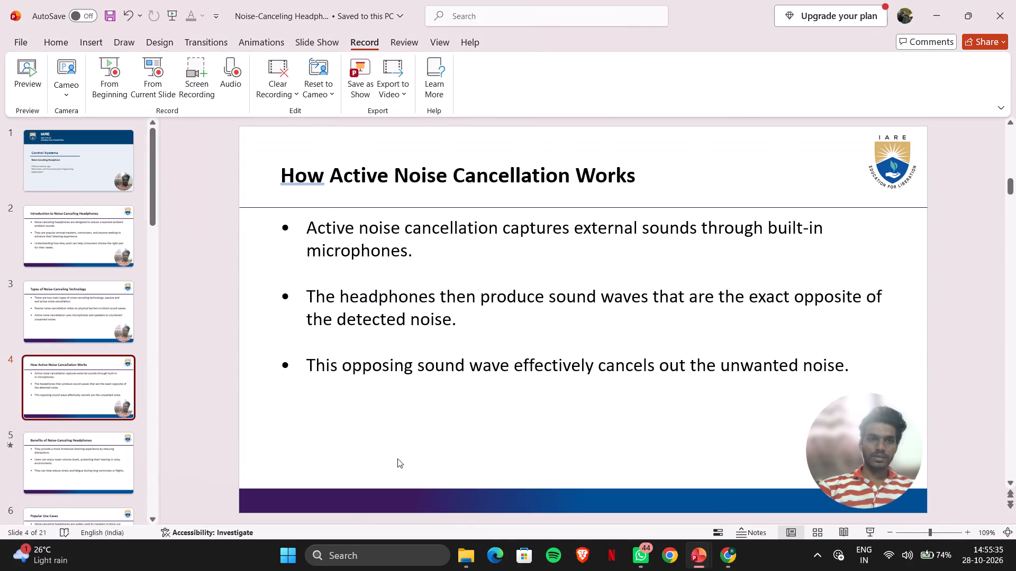
left_click(838, 474)
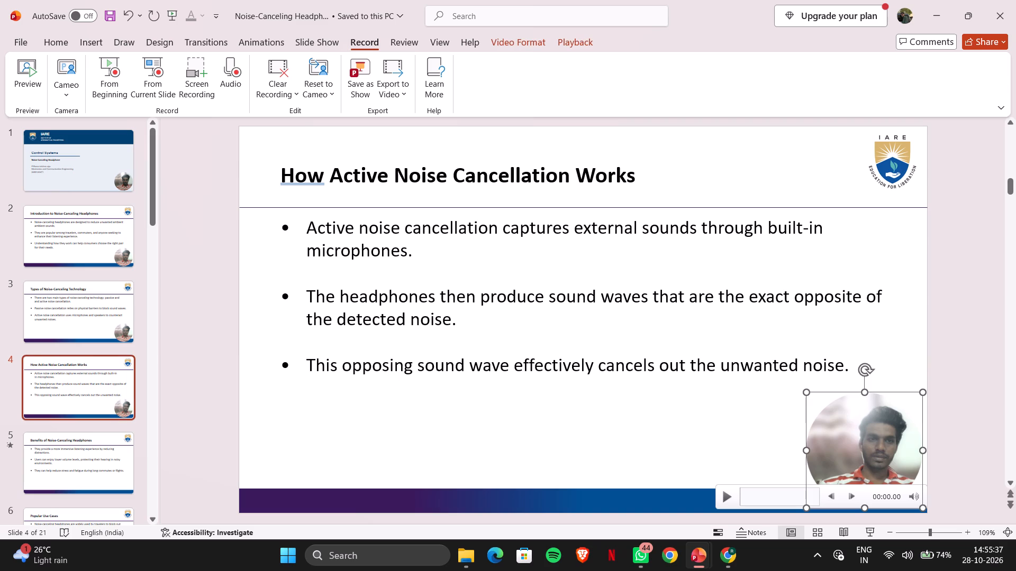
key("BackSpace")
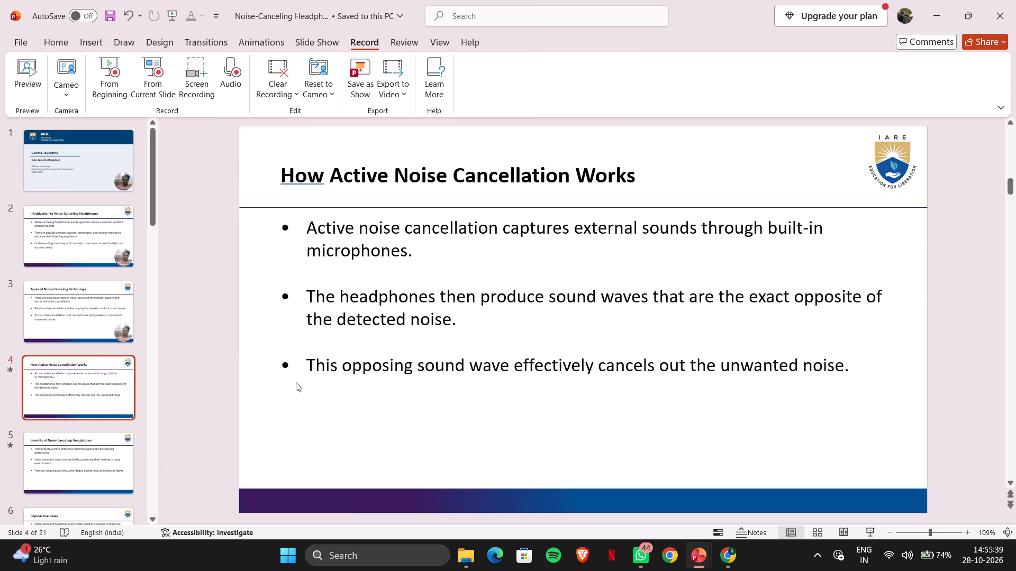
Delete the recorded camera video from slide 3, Types of Noise-Canceling Technology, keeping the slide itself.
left_click(91, 312)
key("BackSpace")
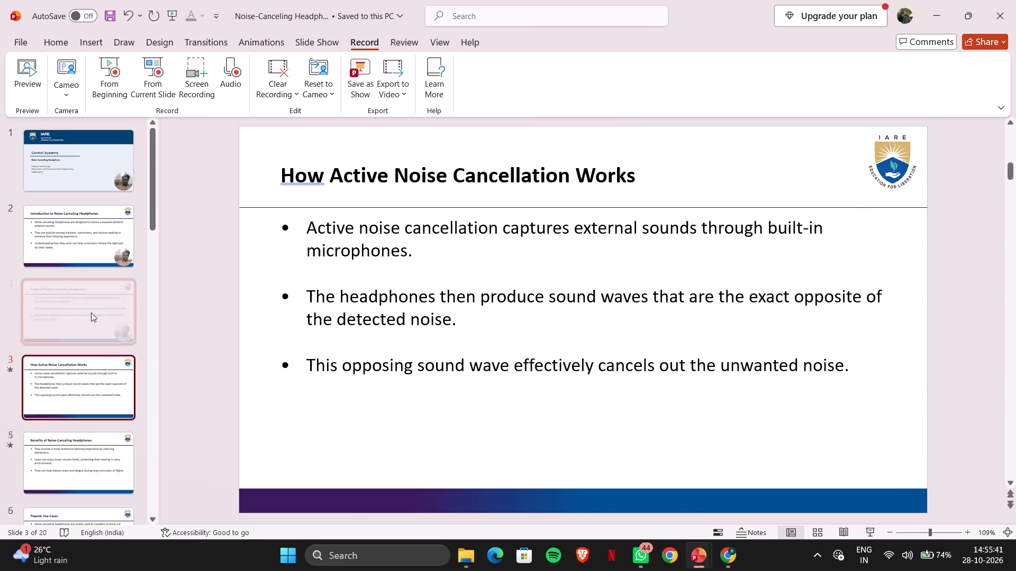
key("ctrl+z")
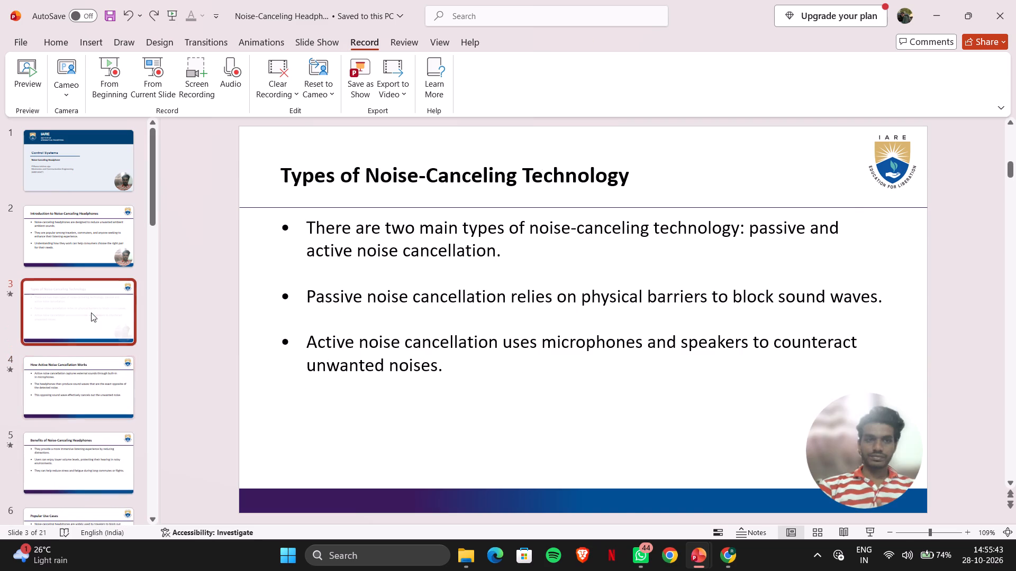
left_click(867, 440)
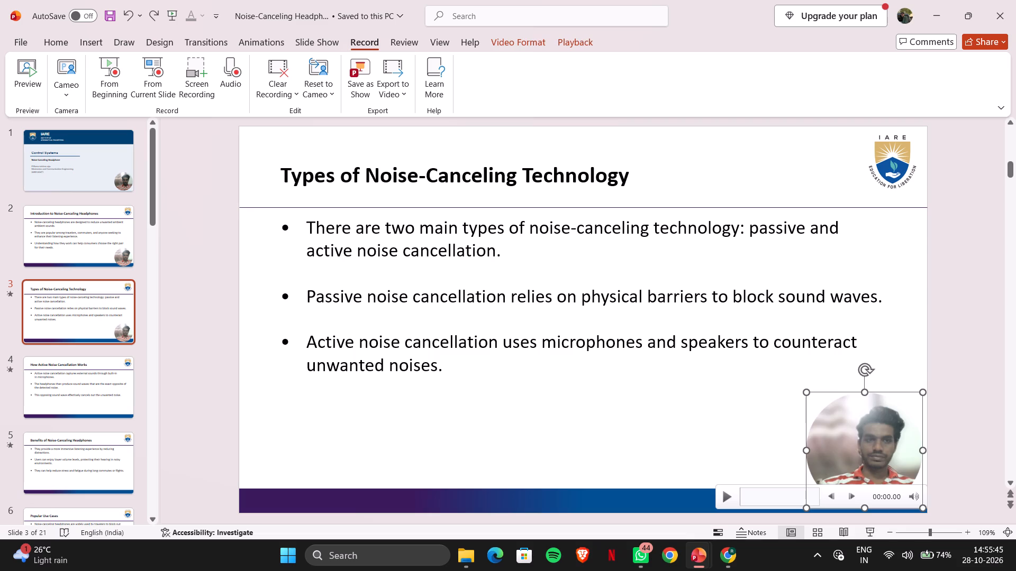
key("BackSpace")
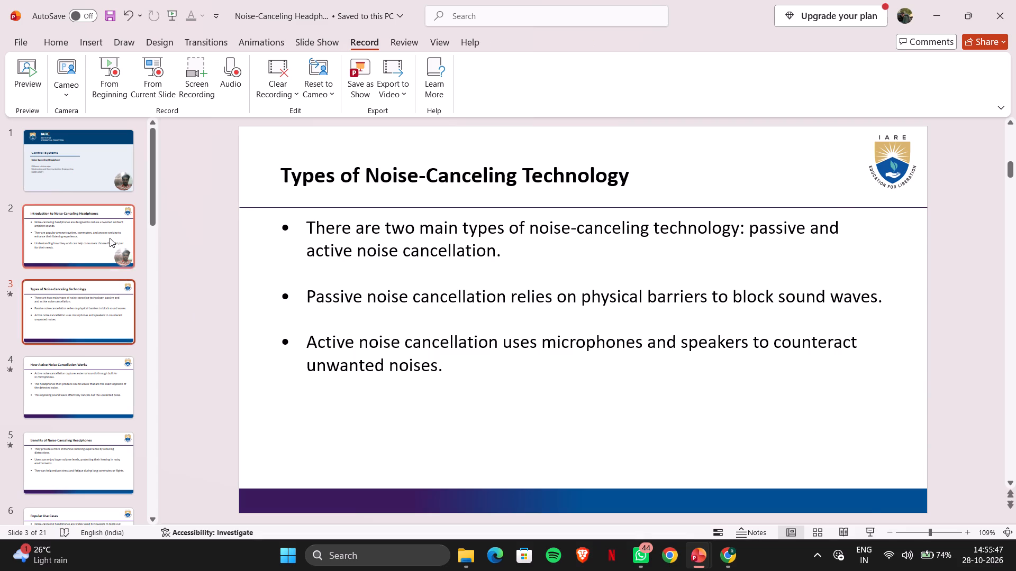
Delete the recorded camera videos from slide 2, Introduction to Noise-Canceling Headphones, and from the title slide.
left_click(110, 238)
left_click(892, 461)
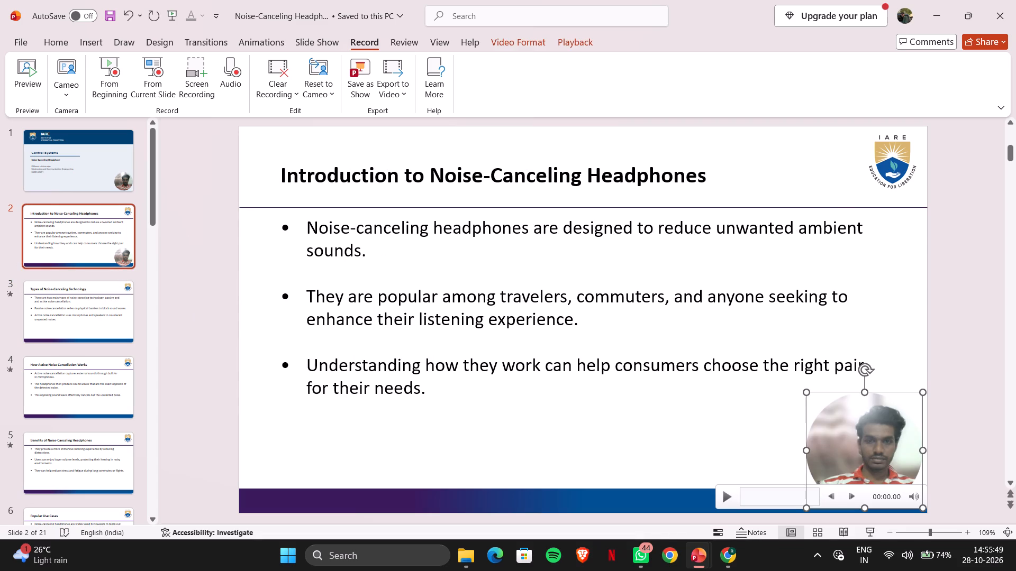
key("BackSpace")
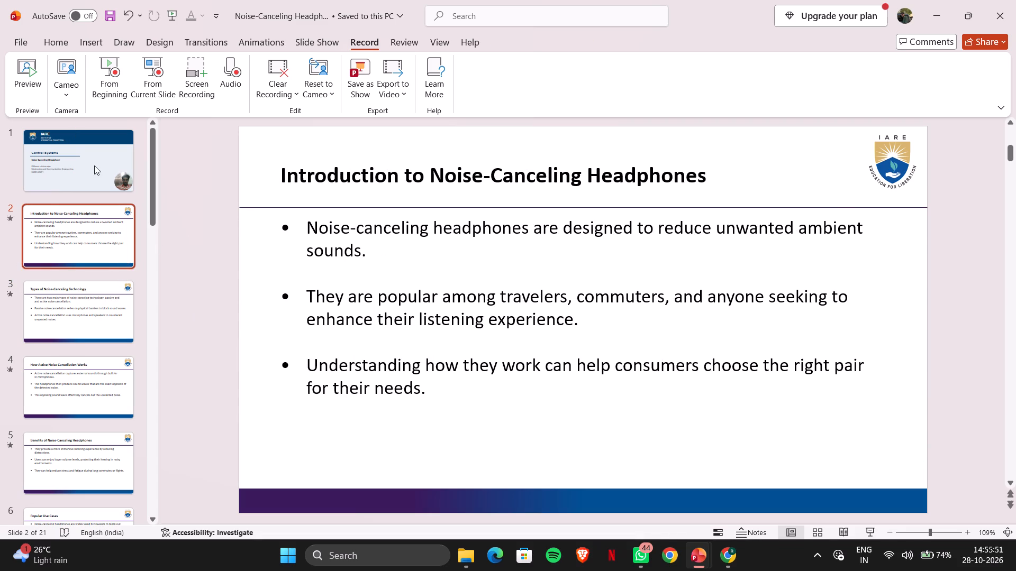
left_click(94, 165)
left_click(873, 455)
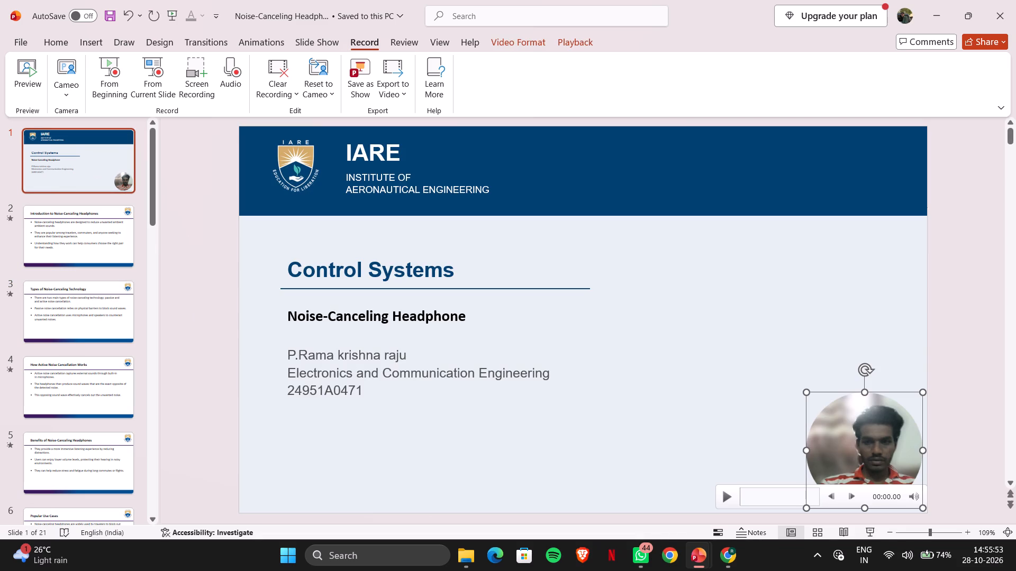
key("BackSpace")
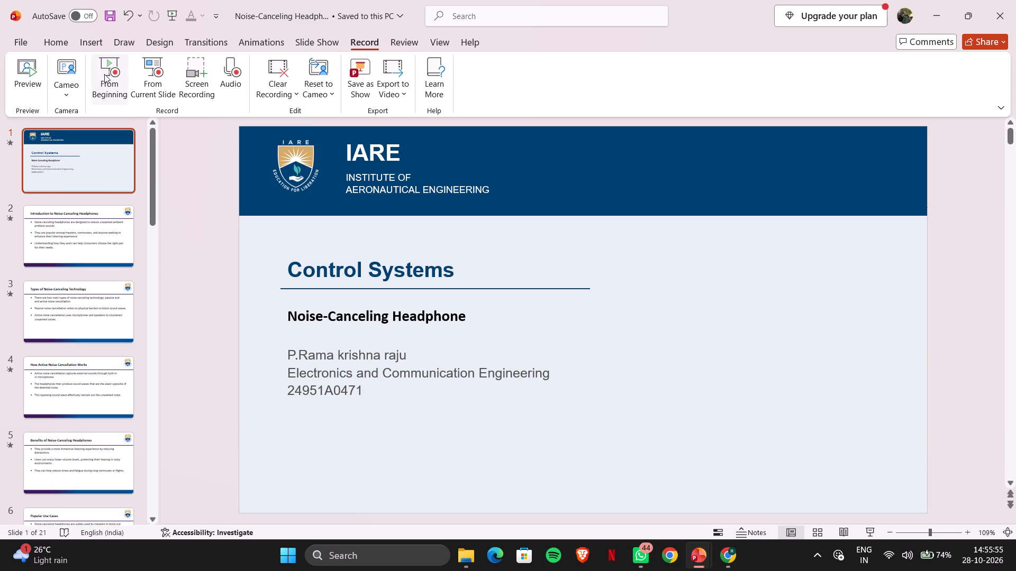
Retake the video on all slides, recording from the title slide through slide 8, Comparison of On-Ear vs. Over-Ear Models.
left_click(105, 74)
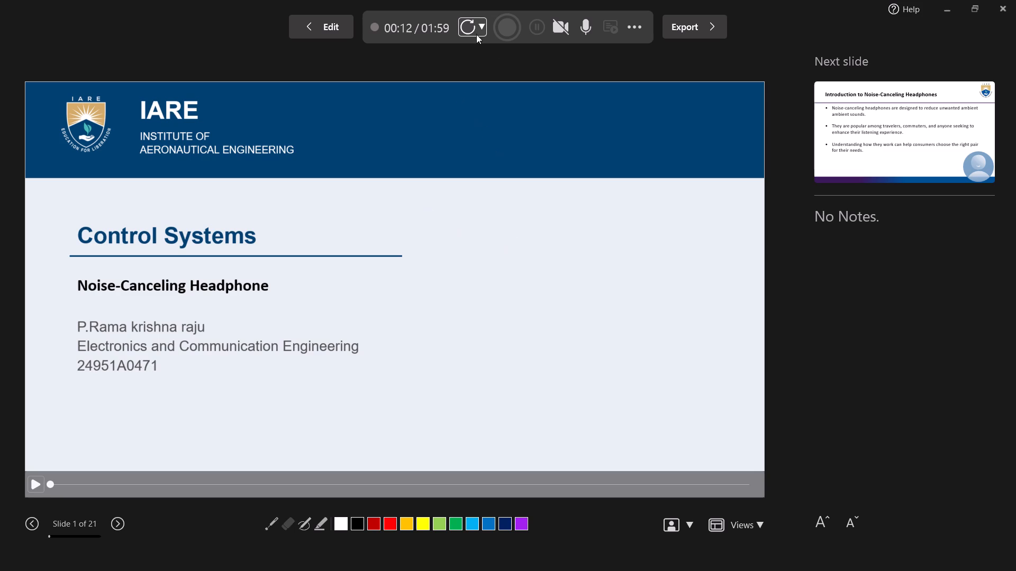
left_click(484, 23)
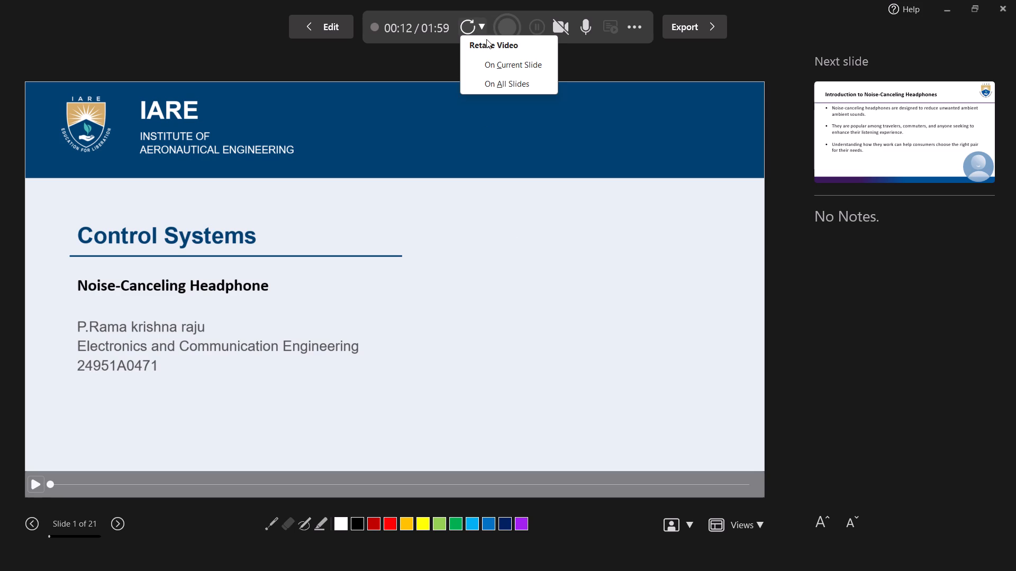
left_click(492, 78)
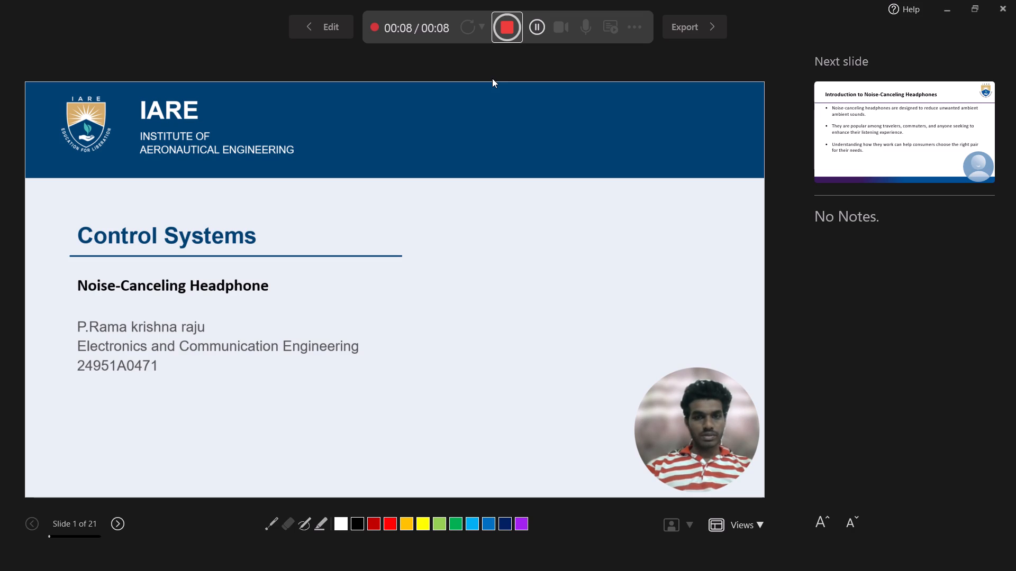
key("Right")
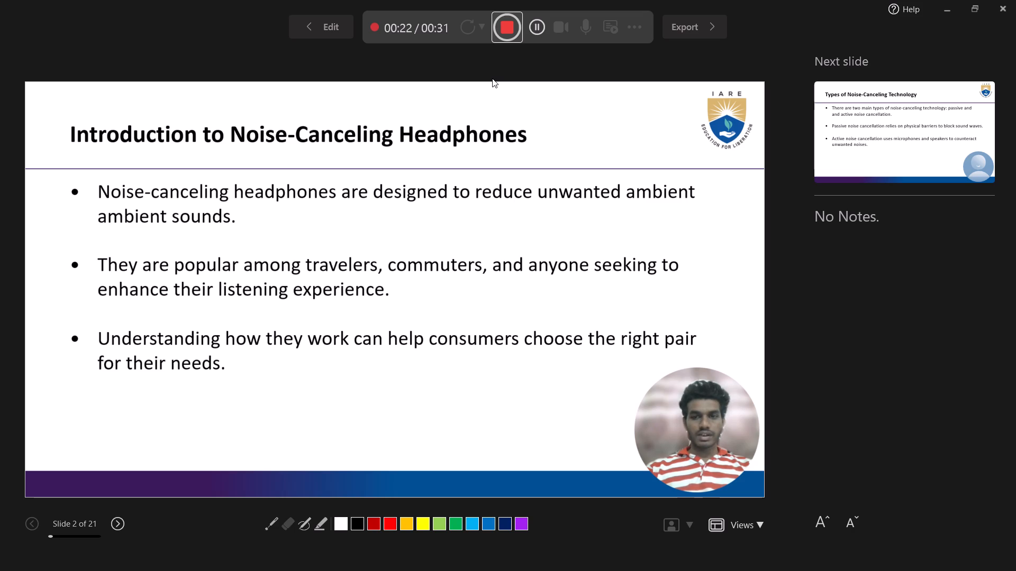
key("Right")
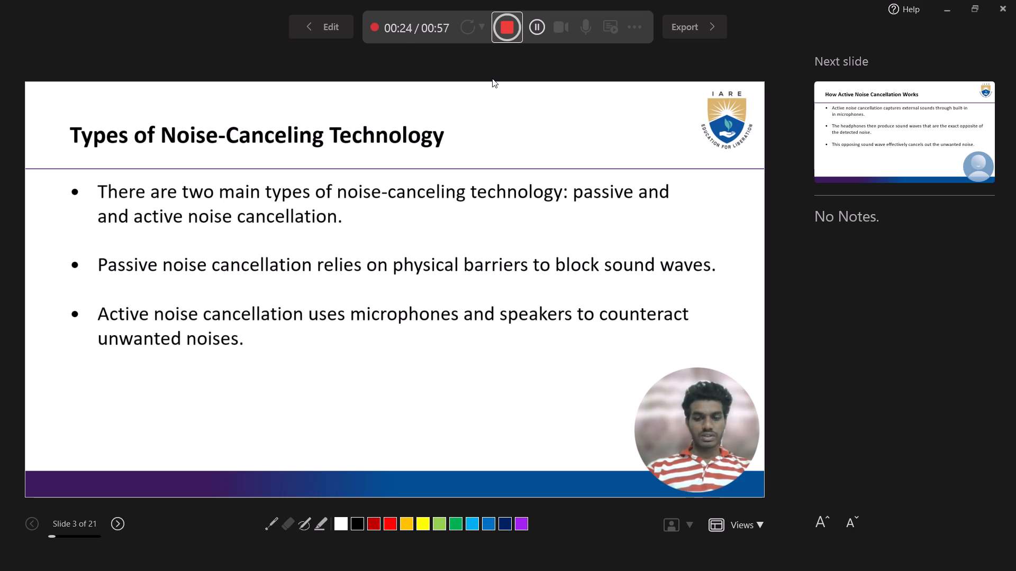
key("Right")
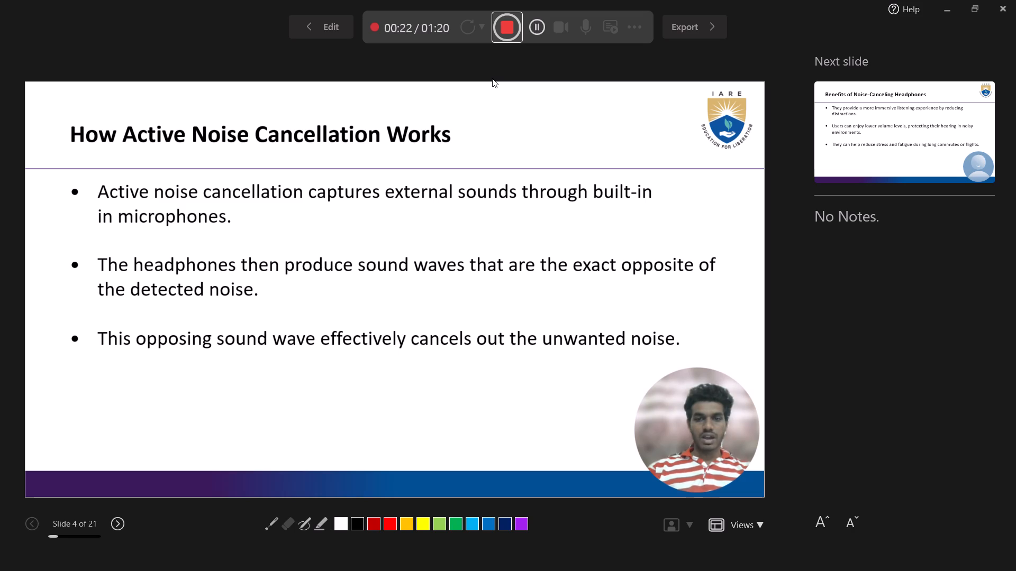
key("Right")
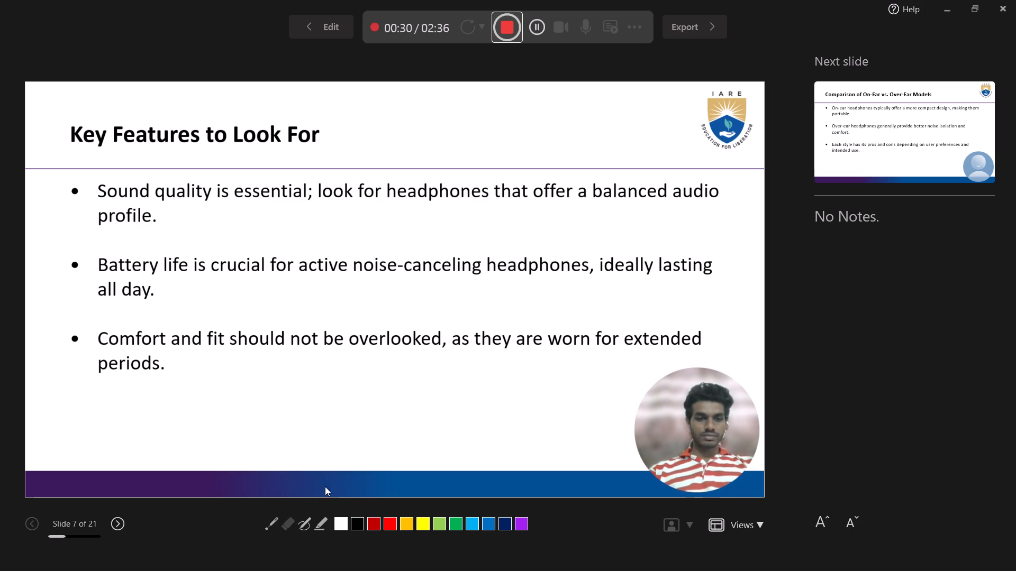
left_click(337, 524)
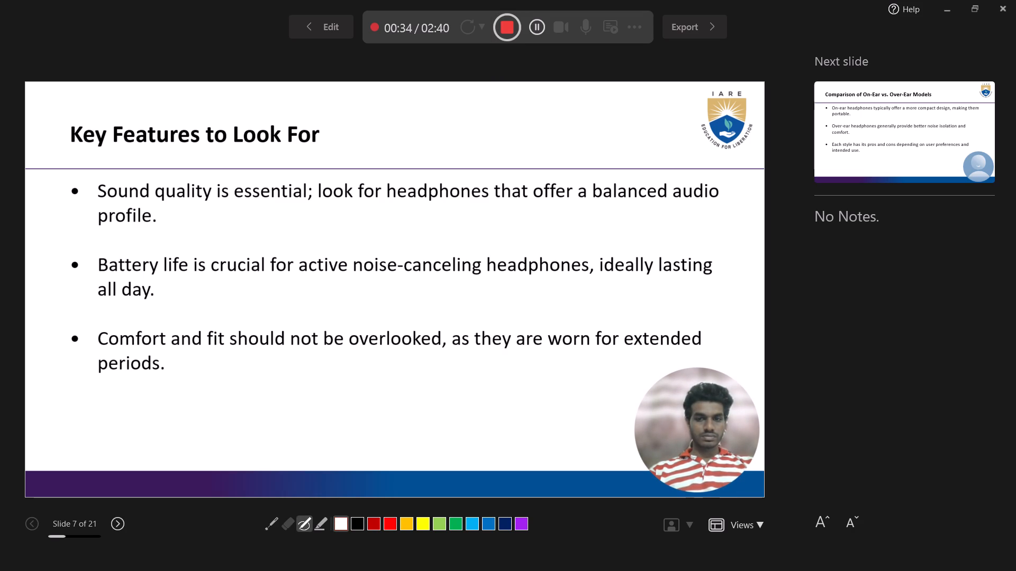
key("Right")
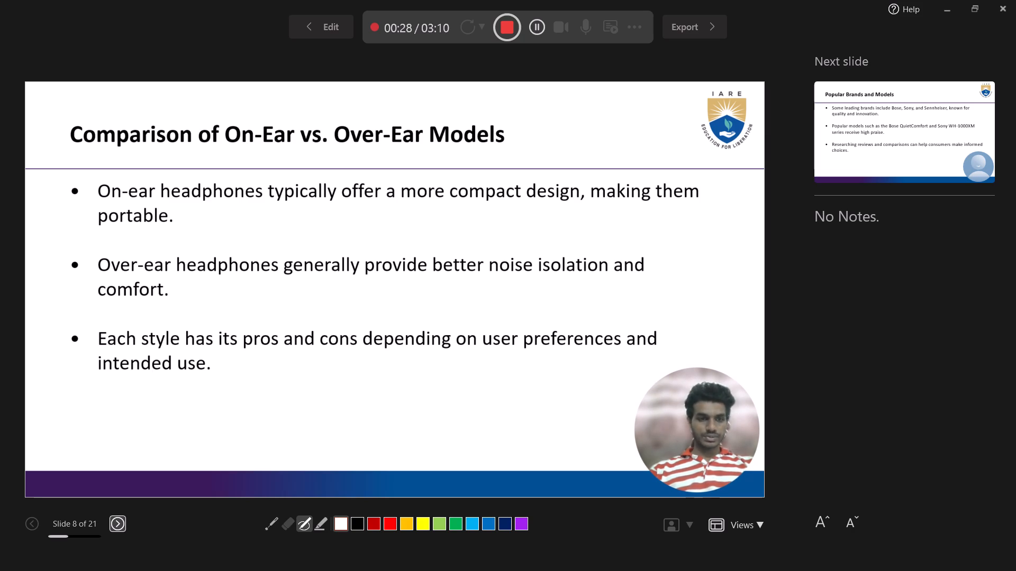
Continue the camera recording from slide 8 onto slide 9, Popular Brands and Models.
key("Right")
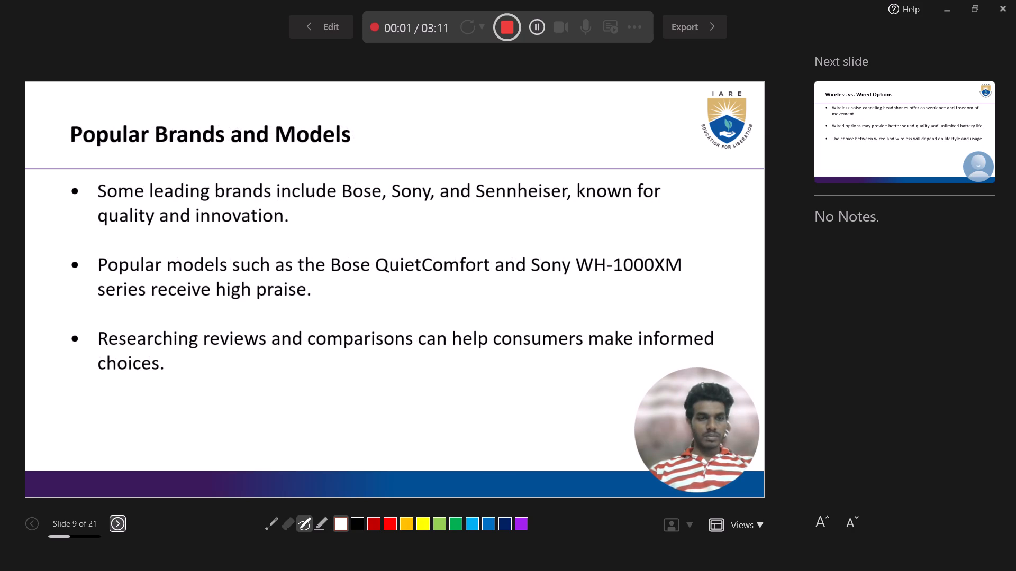
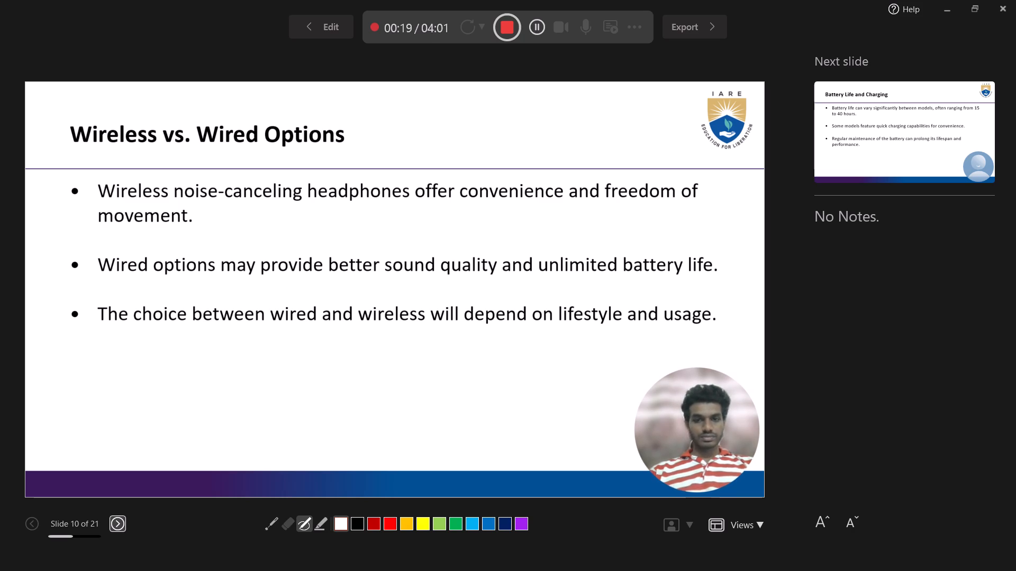
Continue the camera recording from slide 10, Wireless vs. Wired Options, to slide 11, Battery Life and Charging.
key("Left")
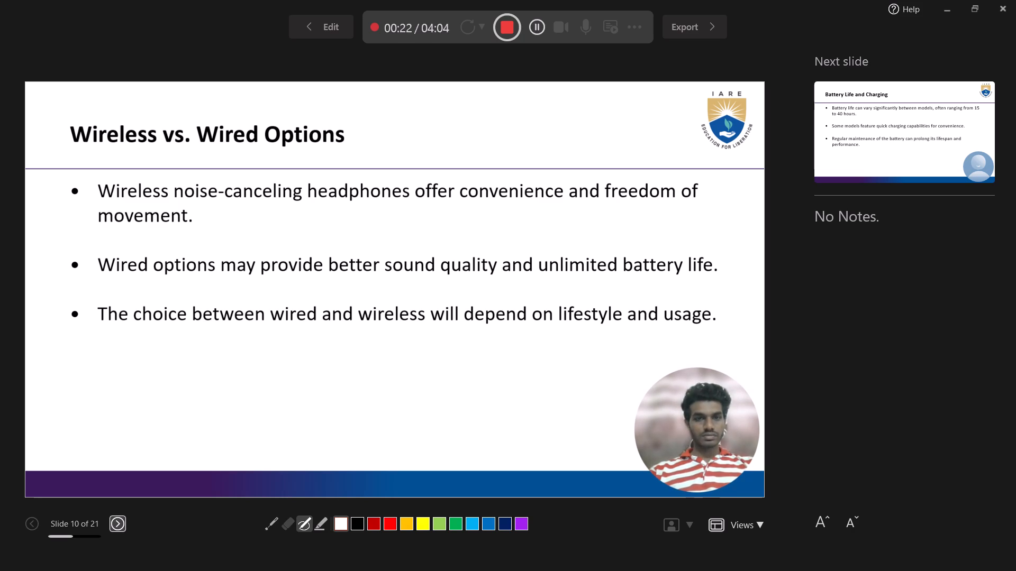
key("Left")
key("Right")
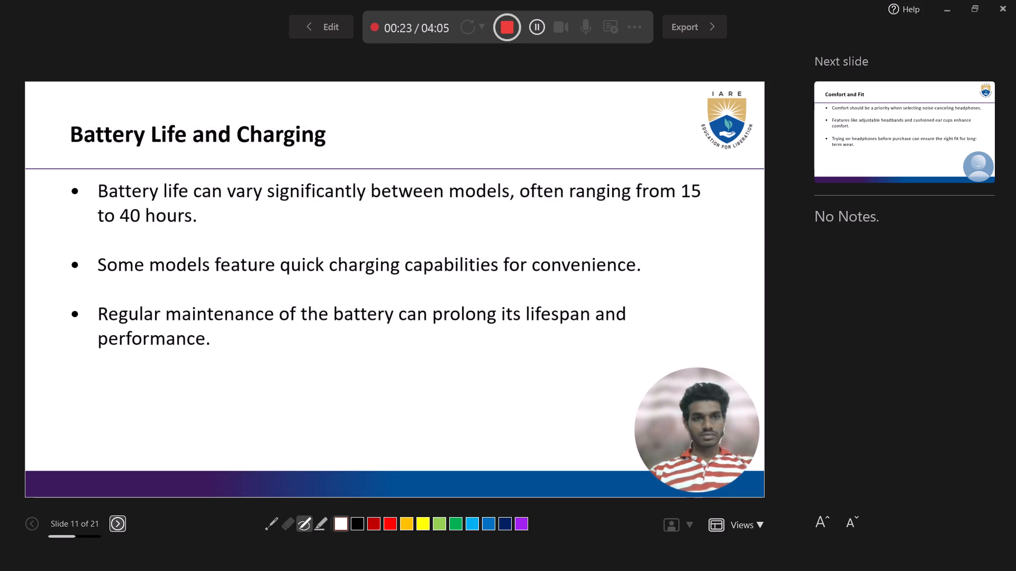
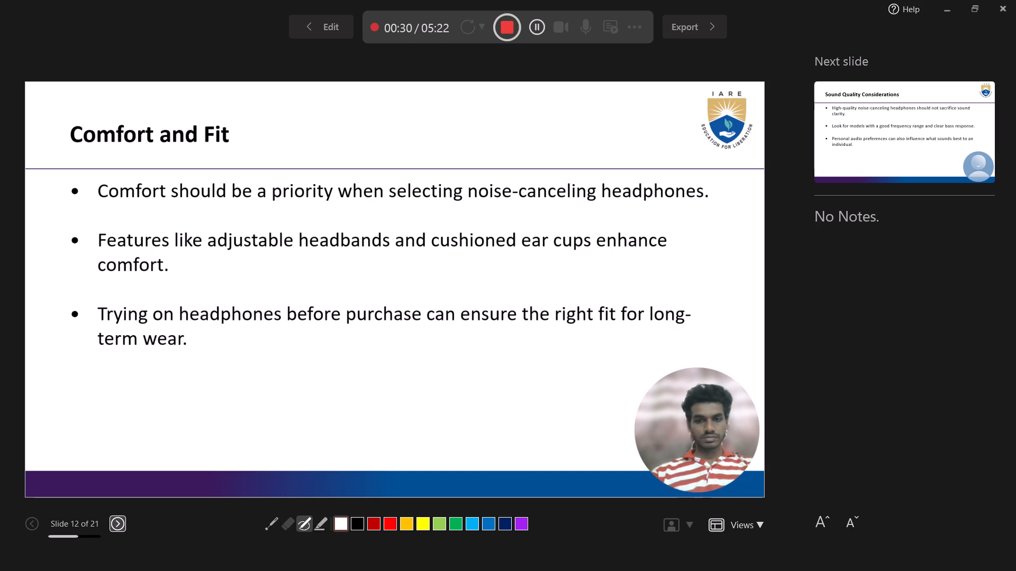
Continue the video recording from slide 12, Comfort and Fit, to slide 13, Sound Quality Considerations.
key("Left")
key("Up")
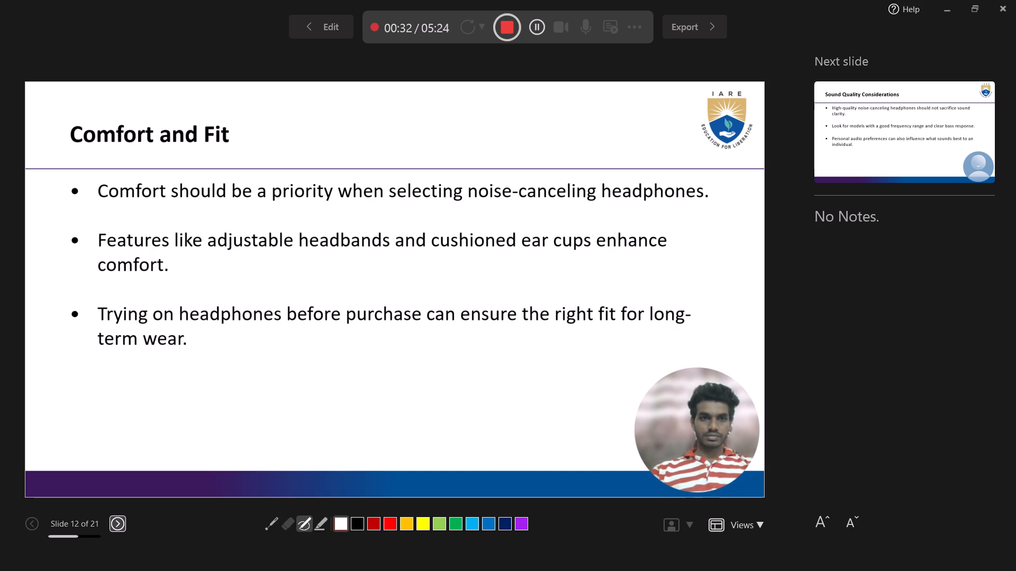
key("Down")
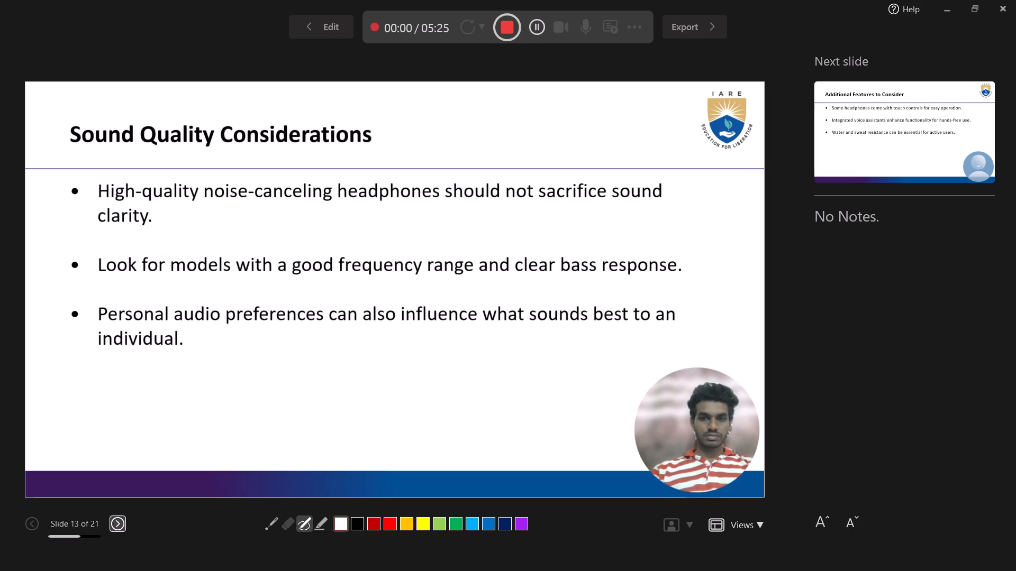
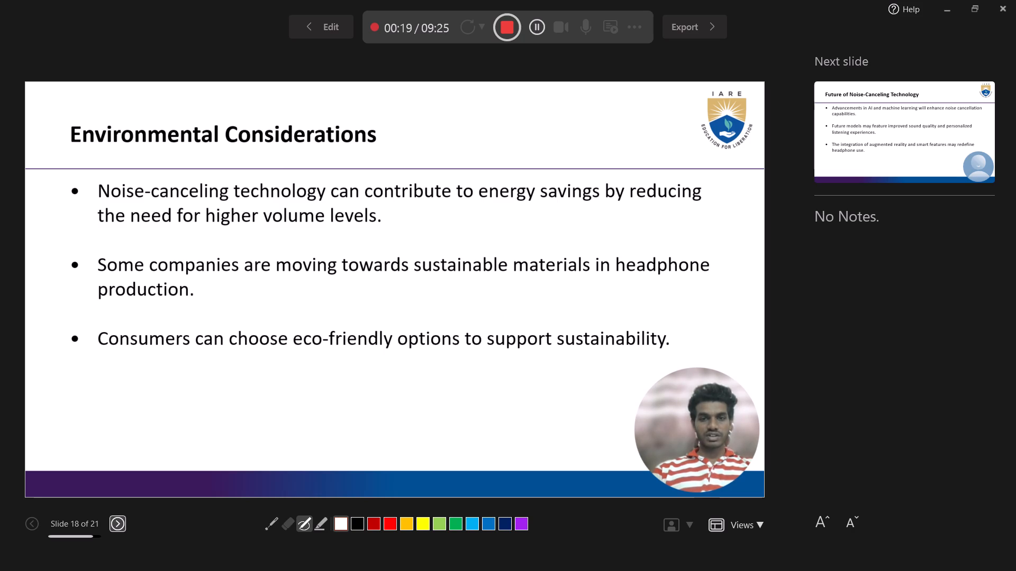
Continue the video recording from slide 18, Environmental Considerations, to the next slide, Future of Noise-Canceling Technology.
key("Right")
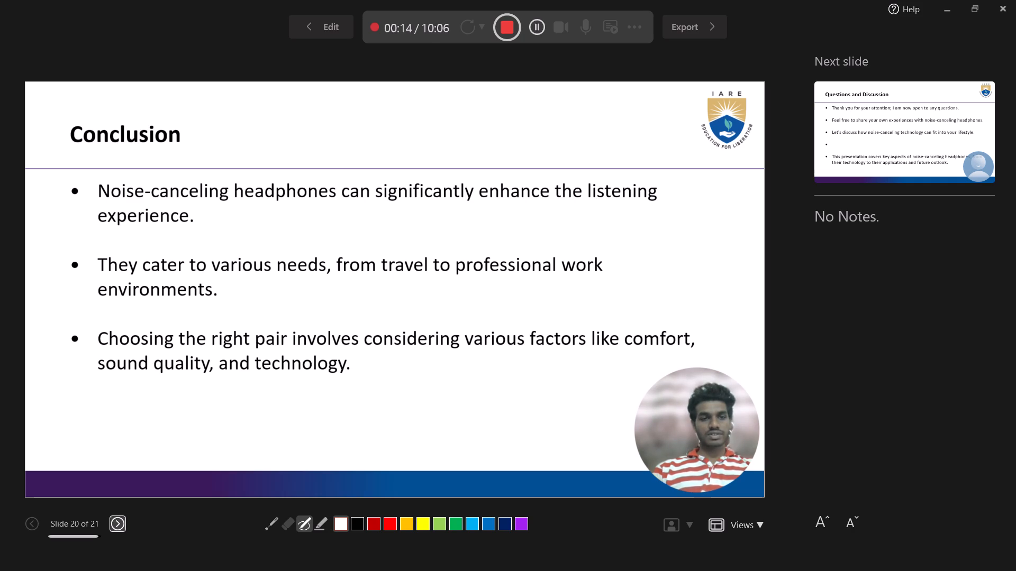
Continue the video recording from slide 20, Conclusion, to slide 21, Questions and Discussion.
key("Right")
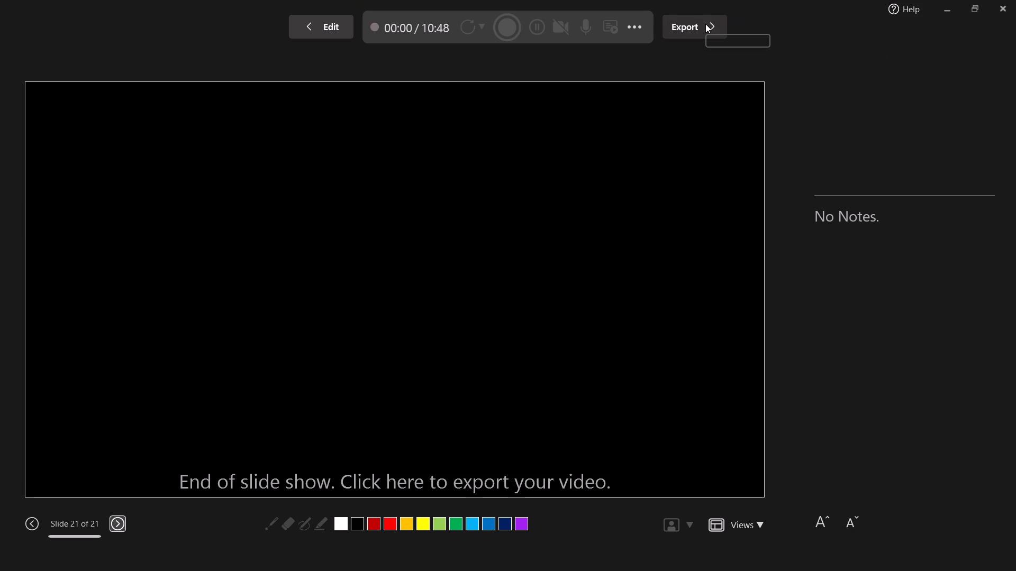
Proceed from the finished slide show to video export and set the video's file name to "cs 28/10/2026".
left_click(525, 288)
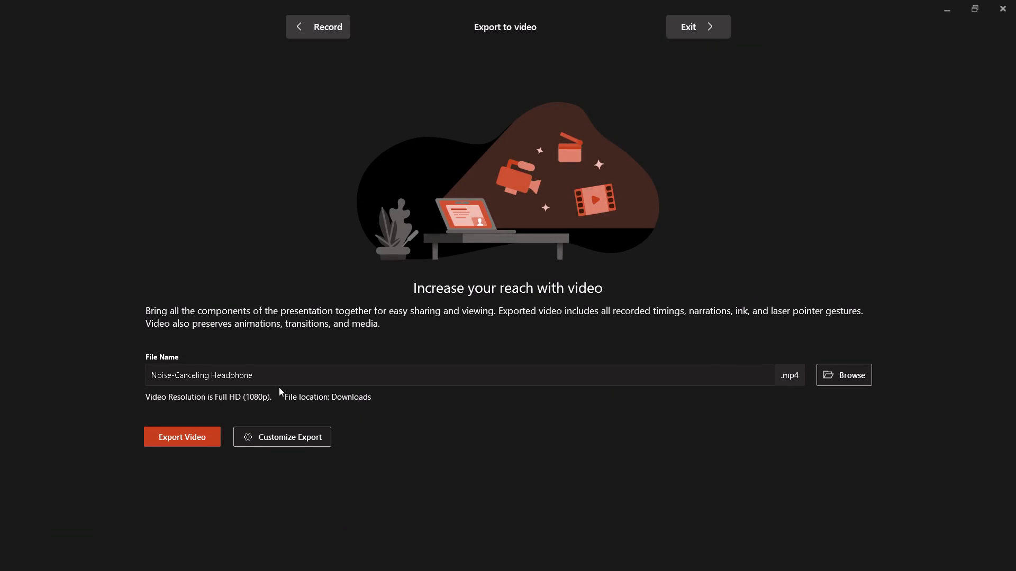
left_click_drag(262, 380, 151, 385)
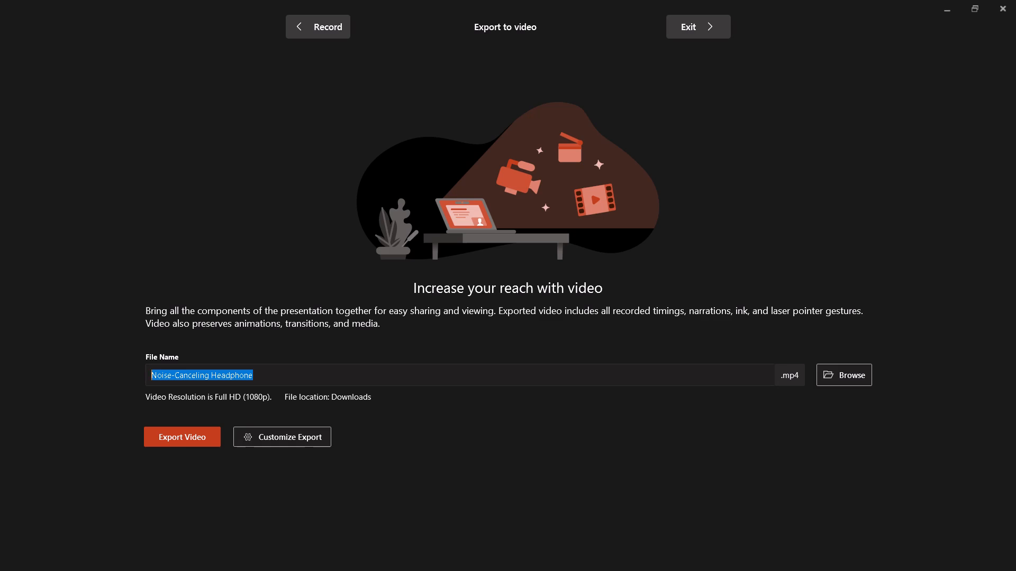
type("cs")
key("space")
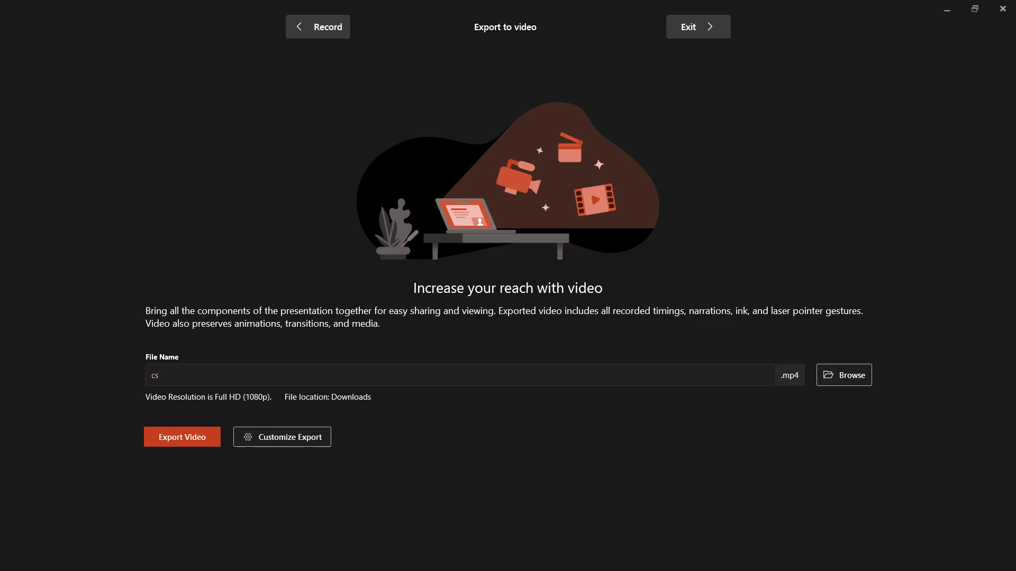
key("2")
key("8")
key("slash")
key("0")
key("BackSpace")
type("10")
type("/2")
type("02")
key("6")
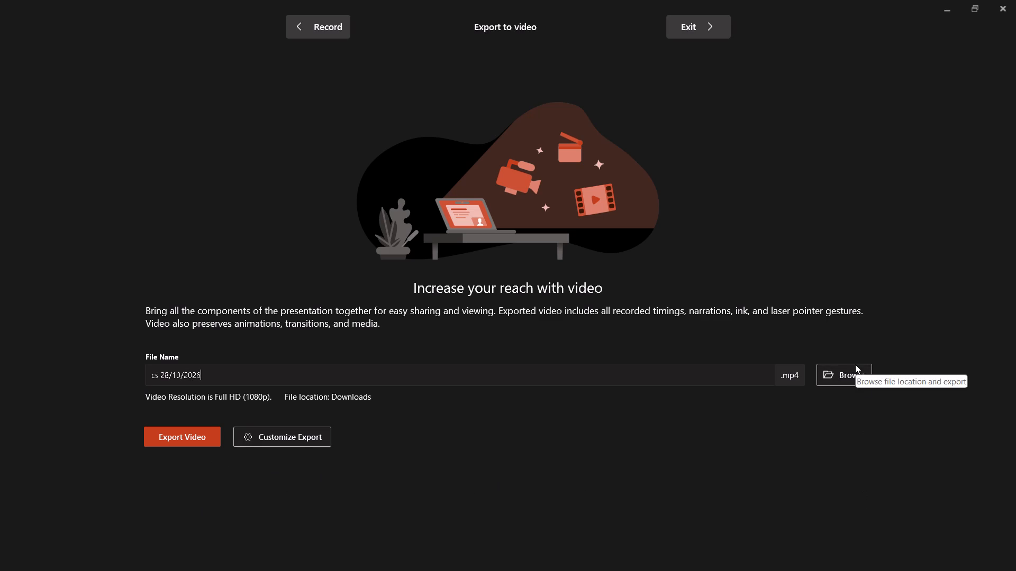
Choose the rama folder on drive D: as the location and export the video there as 2026 in MPEG-4 format.
left_click(845, 376)
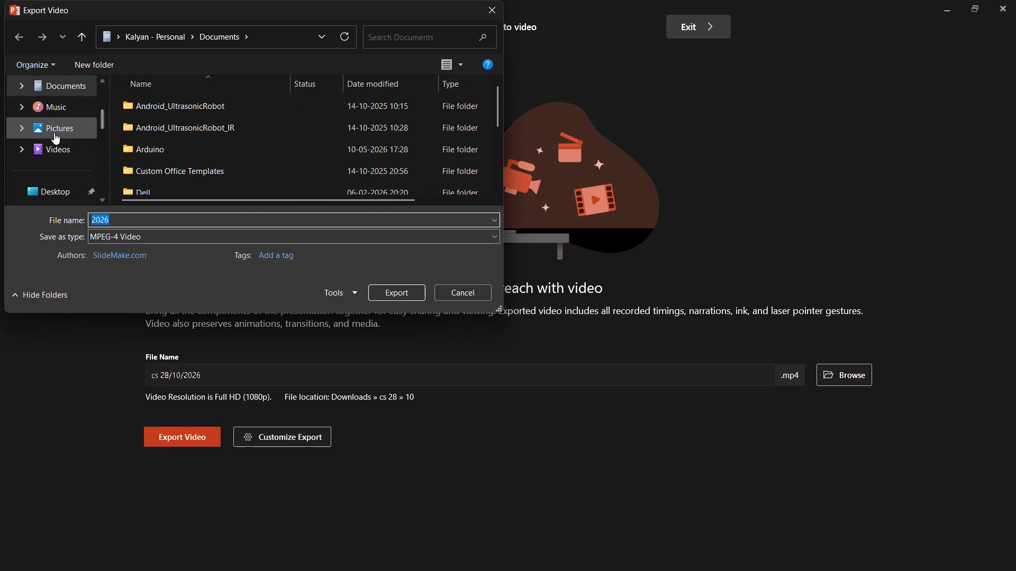
scroll(54, 133, "down", 2)
scroll(79, 106, "up", 1)
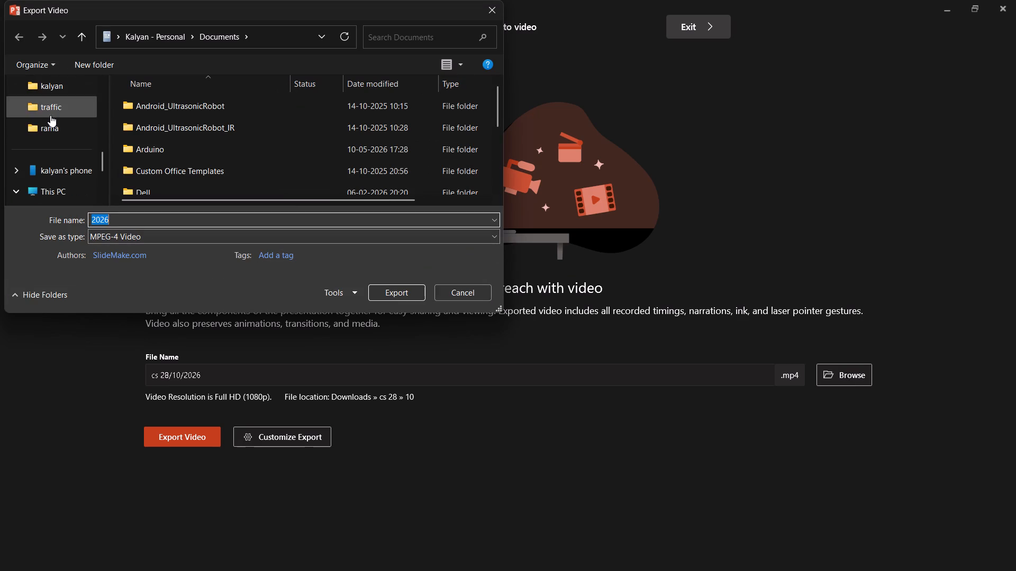
left_click(47, 118)
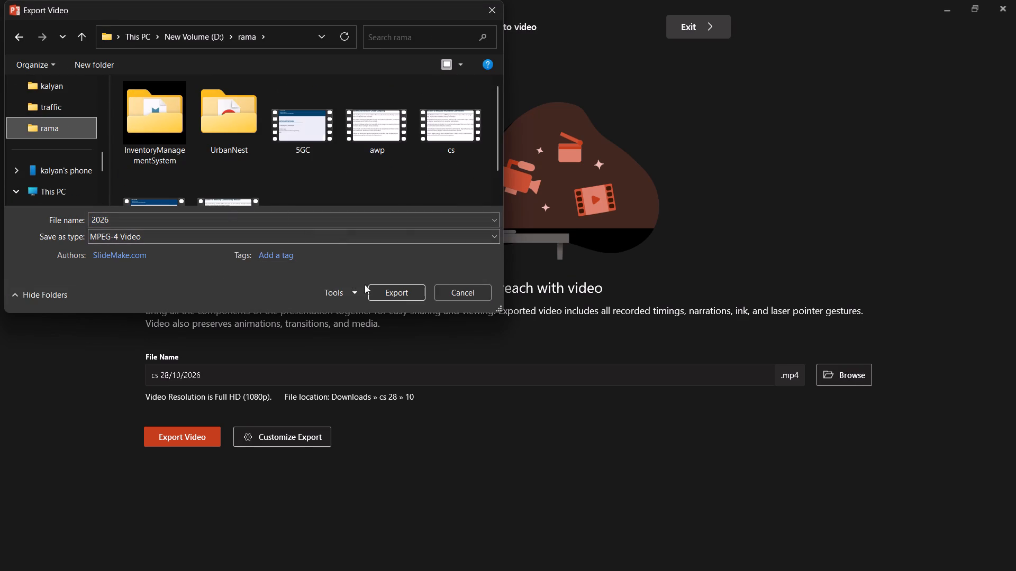
left_click(402, 296)
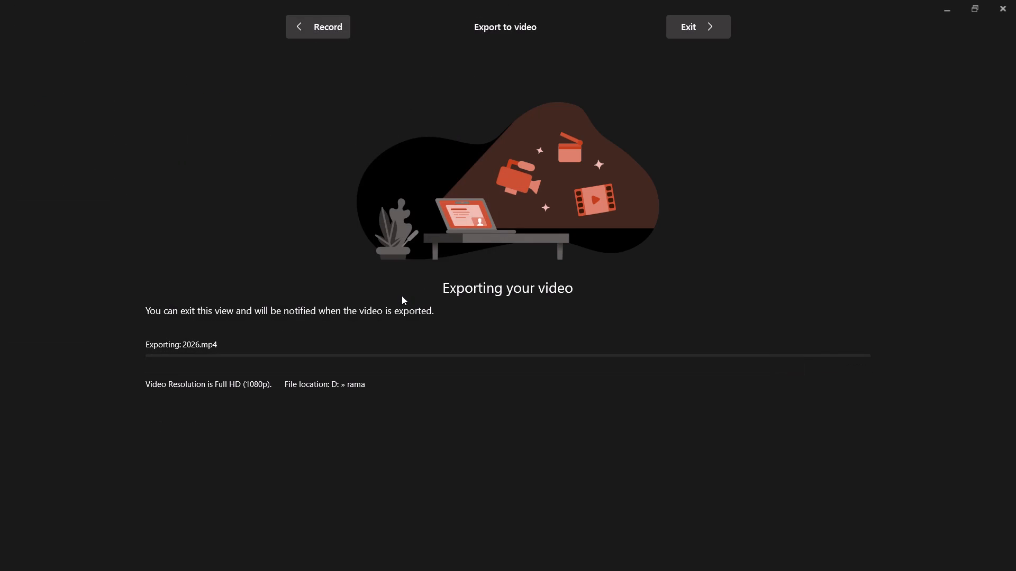